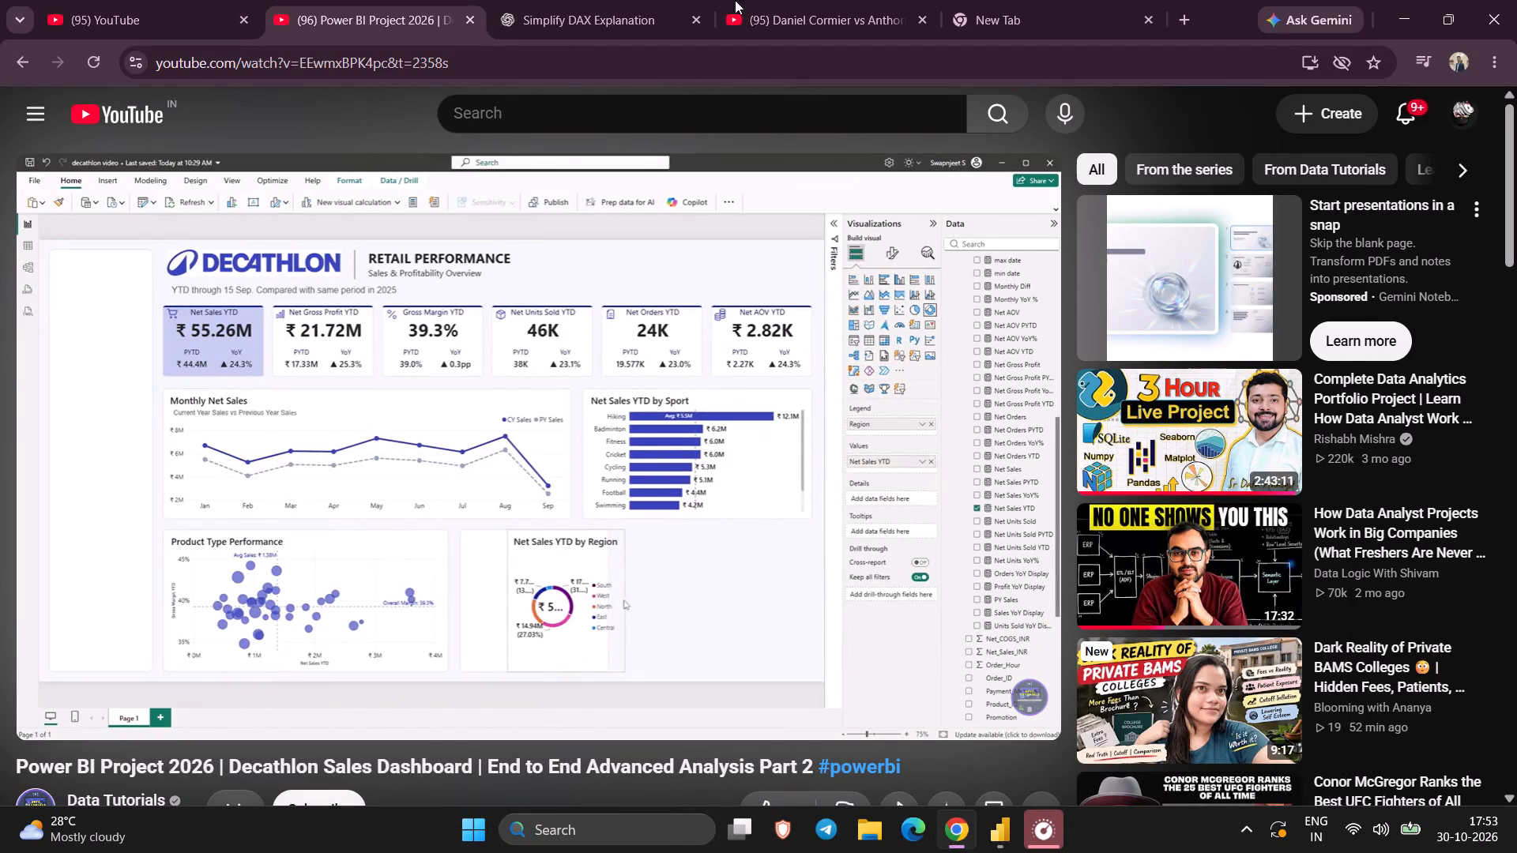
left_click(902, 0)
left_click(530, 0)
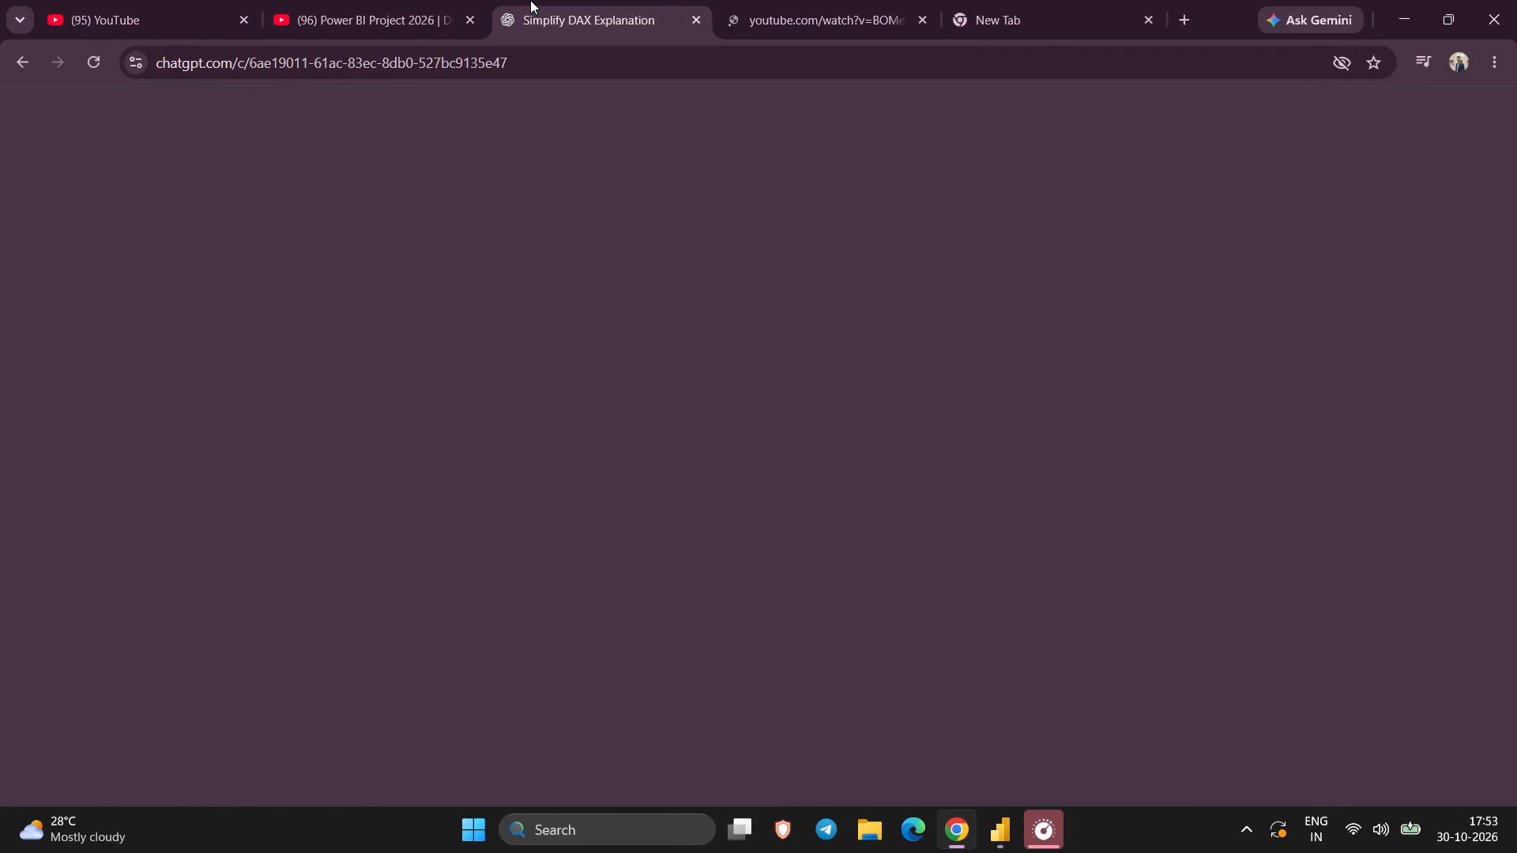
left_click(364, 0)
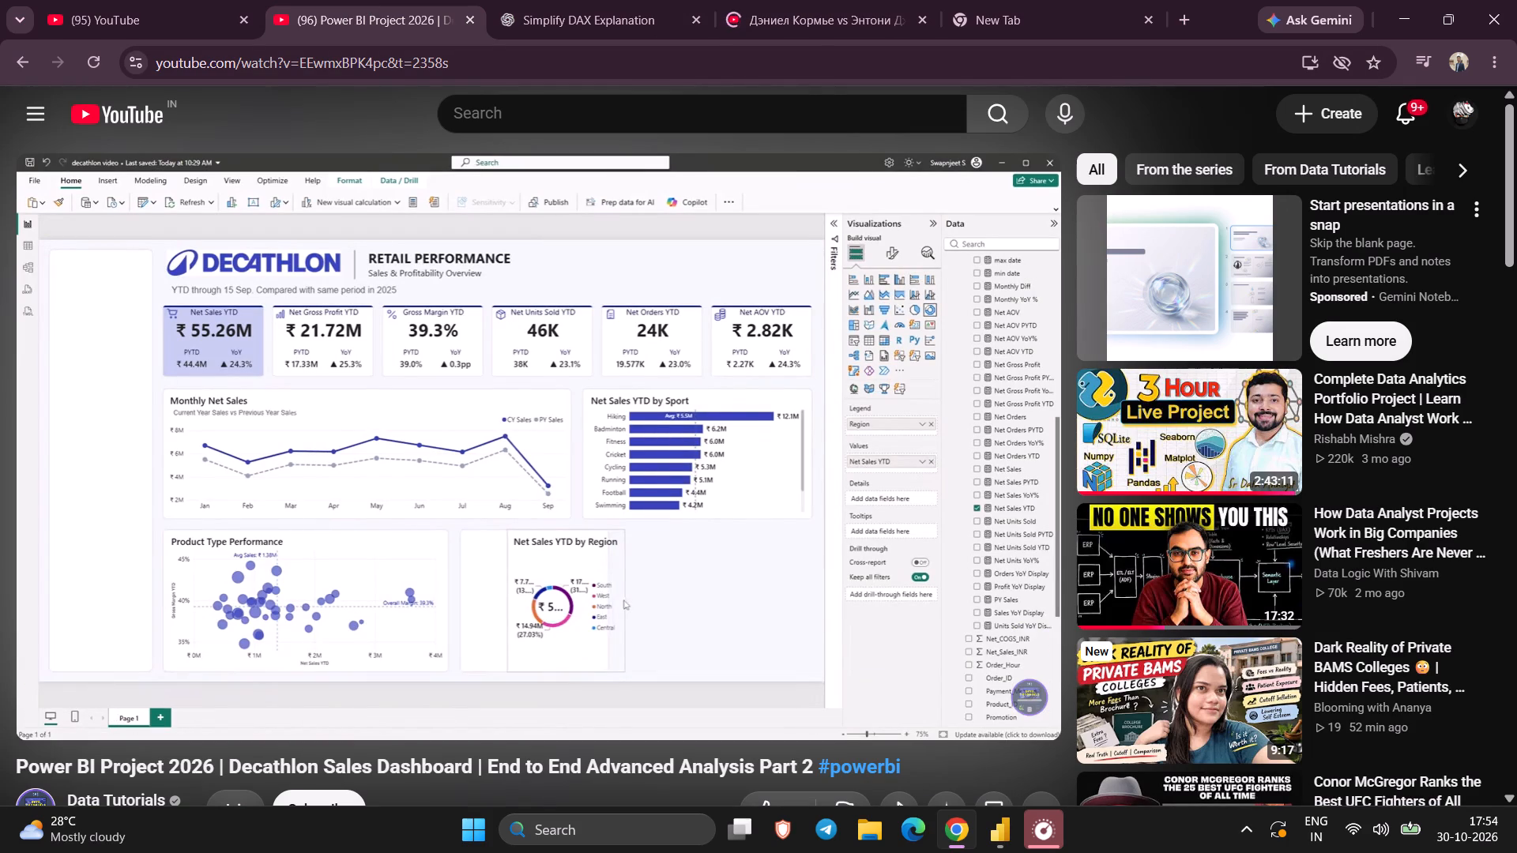
Play the Decathlon dashboard tutorial and skim forward through the formatting of the Net Sales YTD by Region donut chart.
key("space")
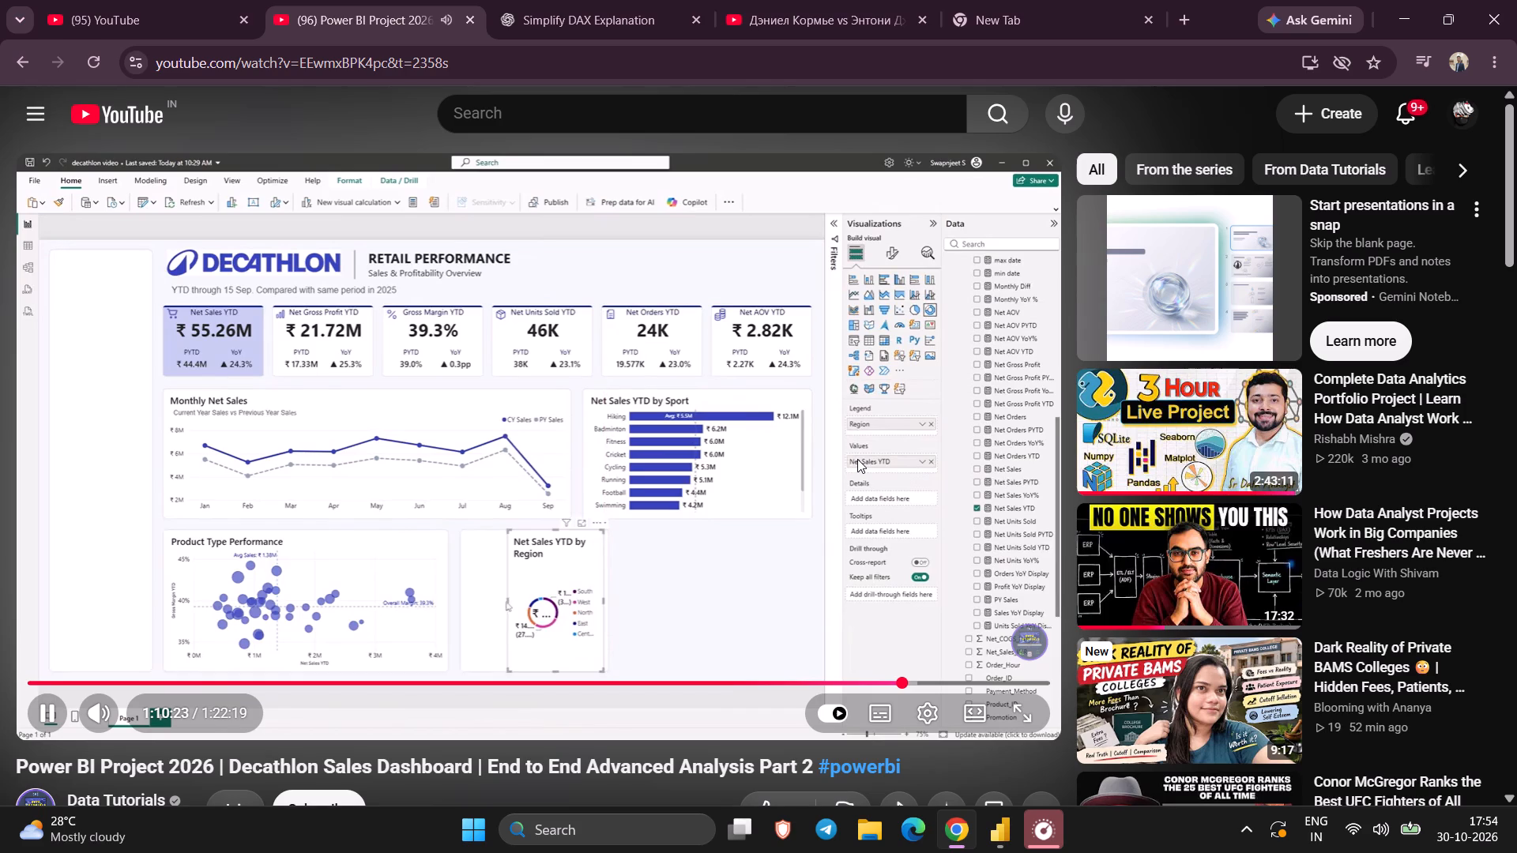
key("Right")
key("Right")
key("Right")
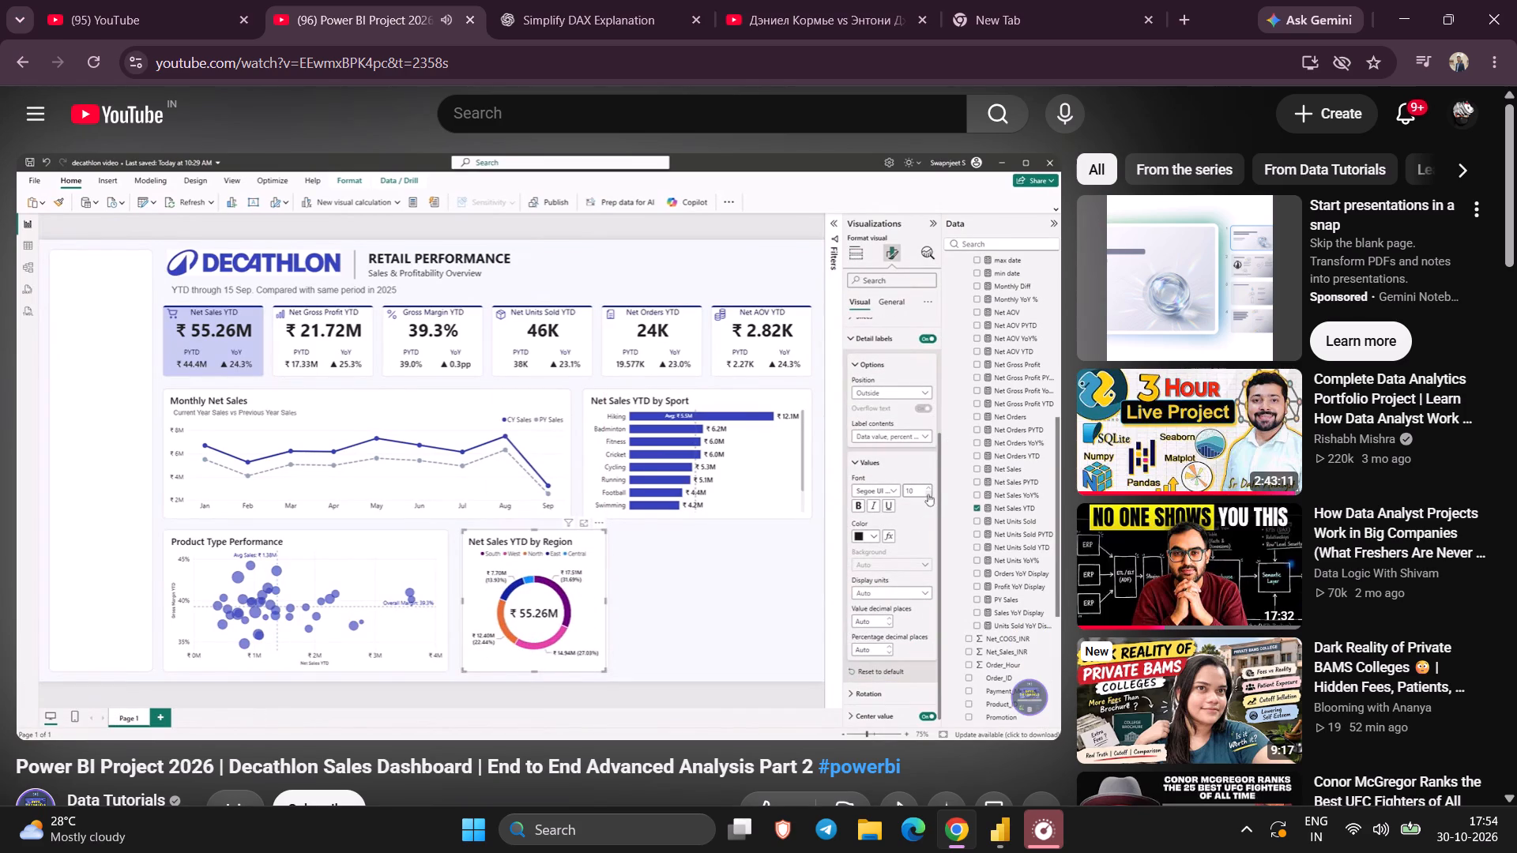
key("Right")
key("Right")
key("Right")
key("Right")
key("Right")
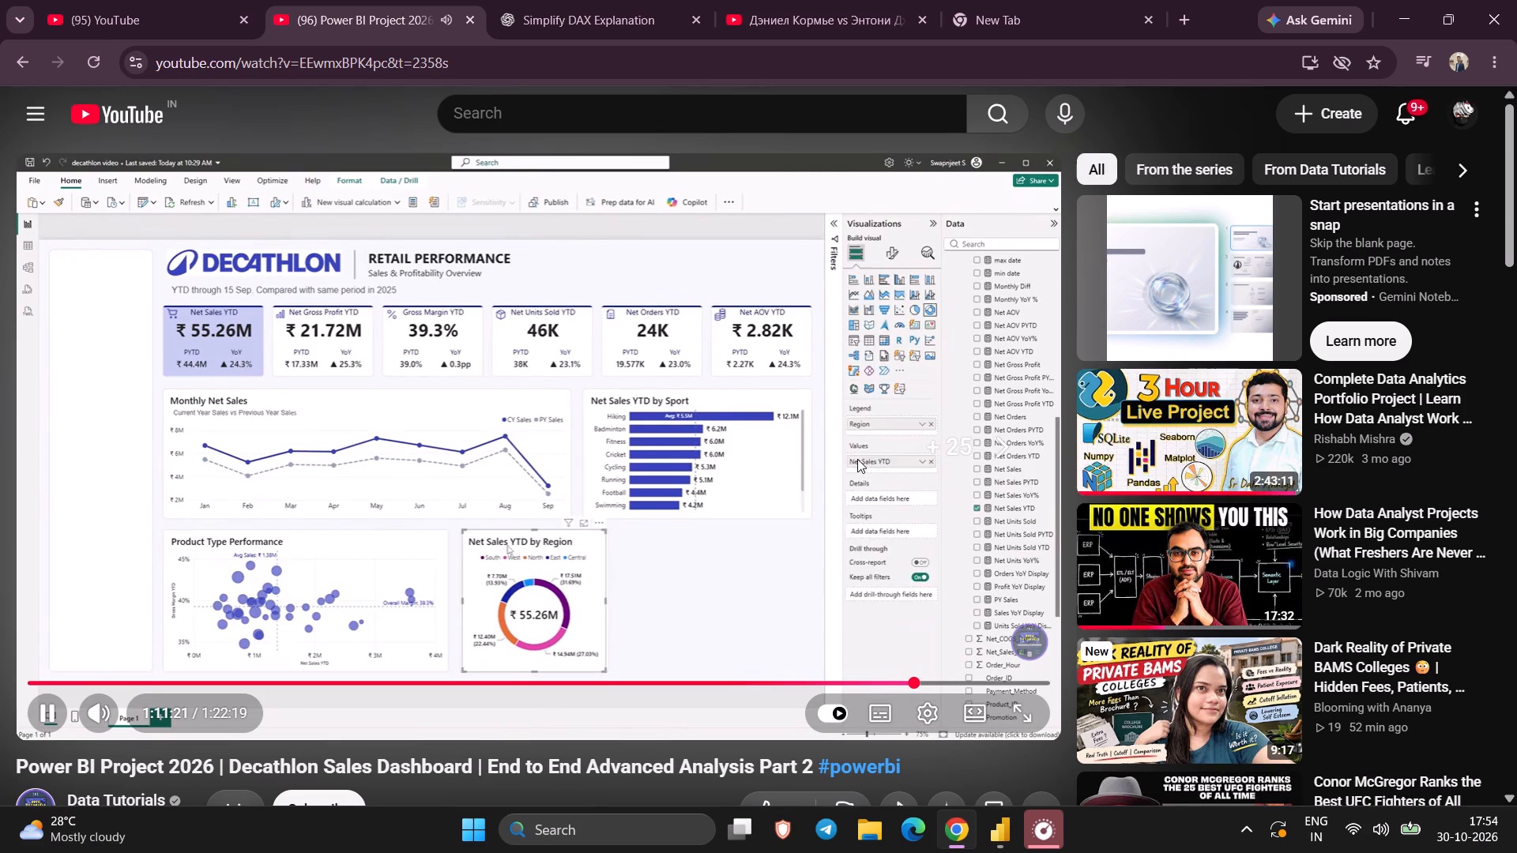
key("Right")
key("Right")
key("Right")
key("Right")
key("Right")
key("Right")
key("Right")
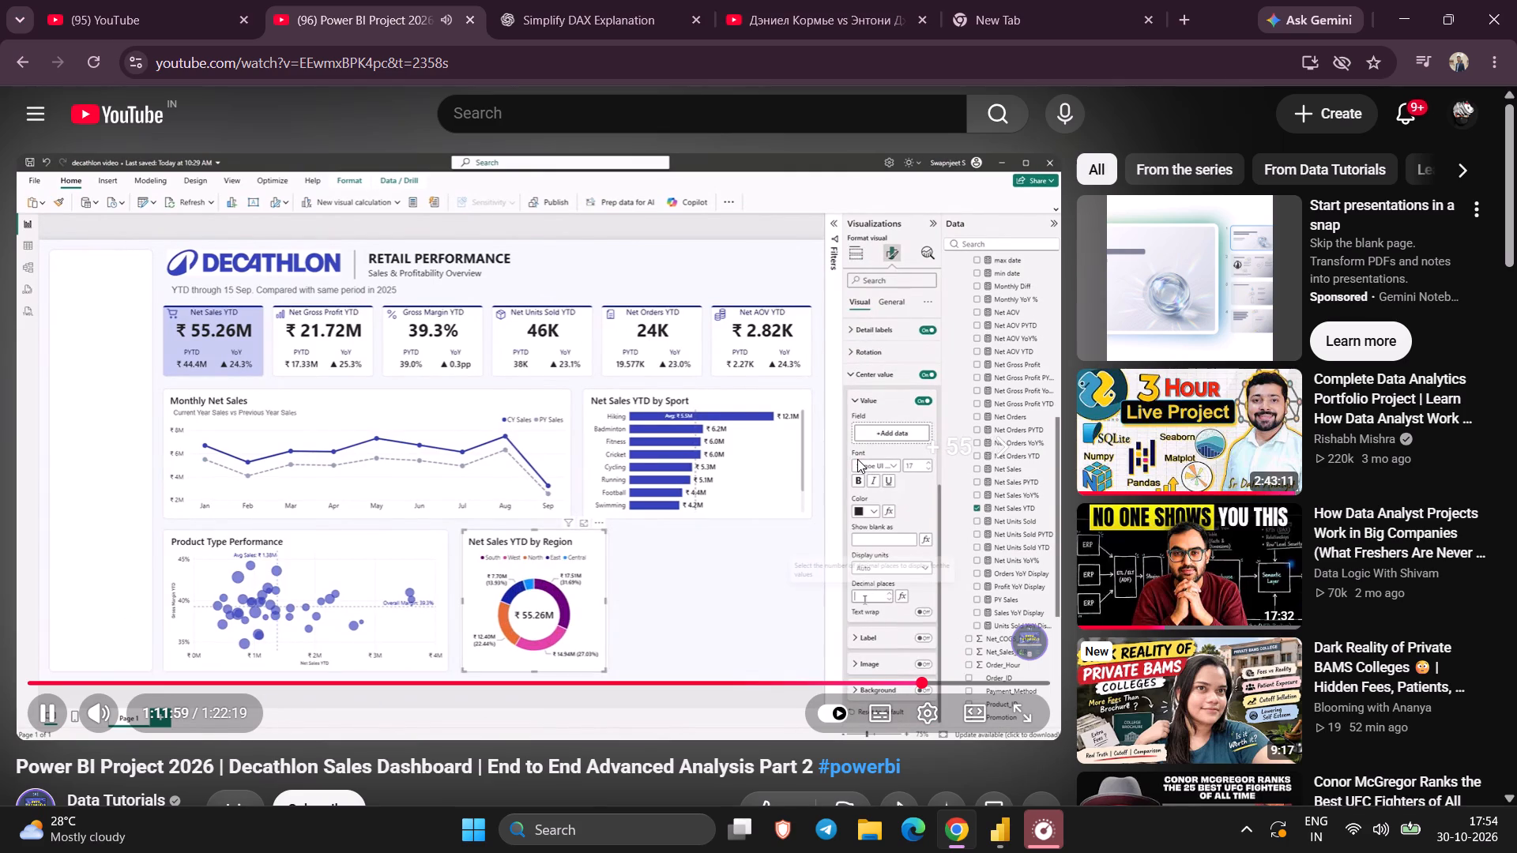
Skim the tutorial's section on recolouring the donut chart's slices for each region.
key("Right")
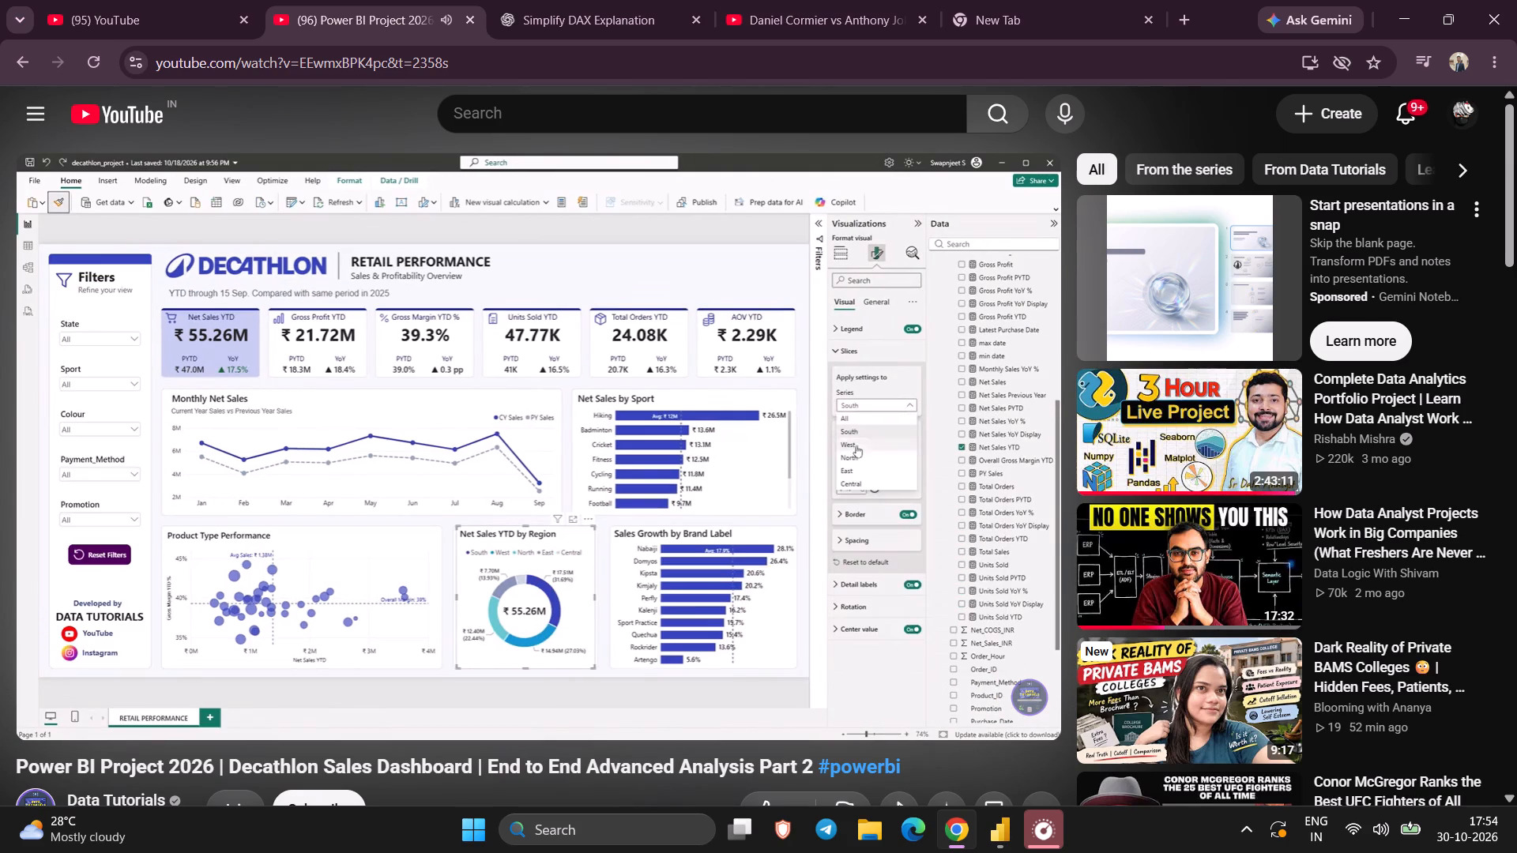
key("Right")
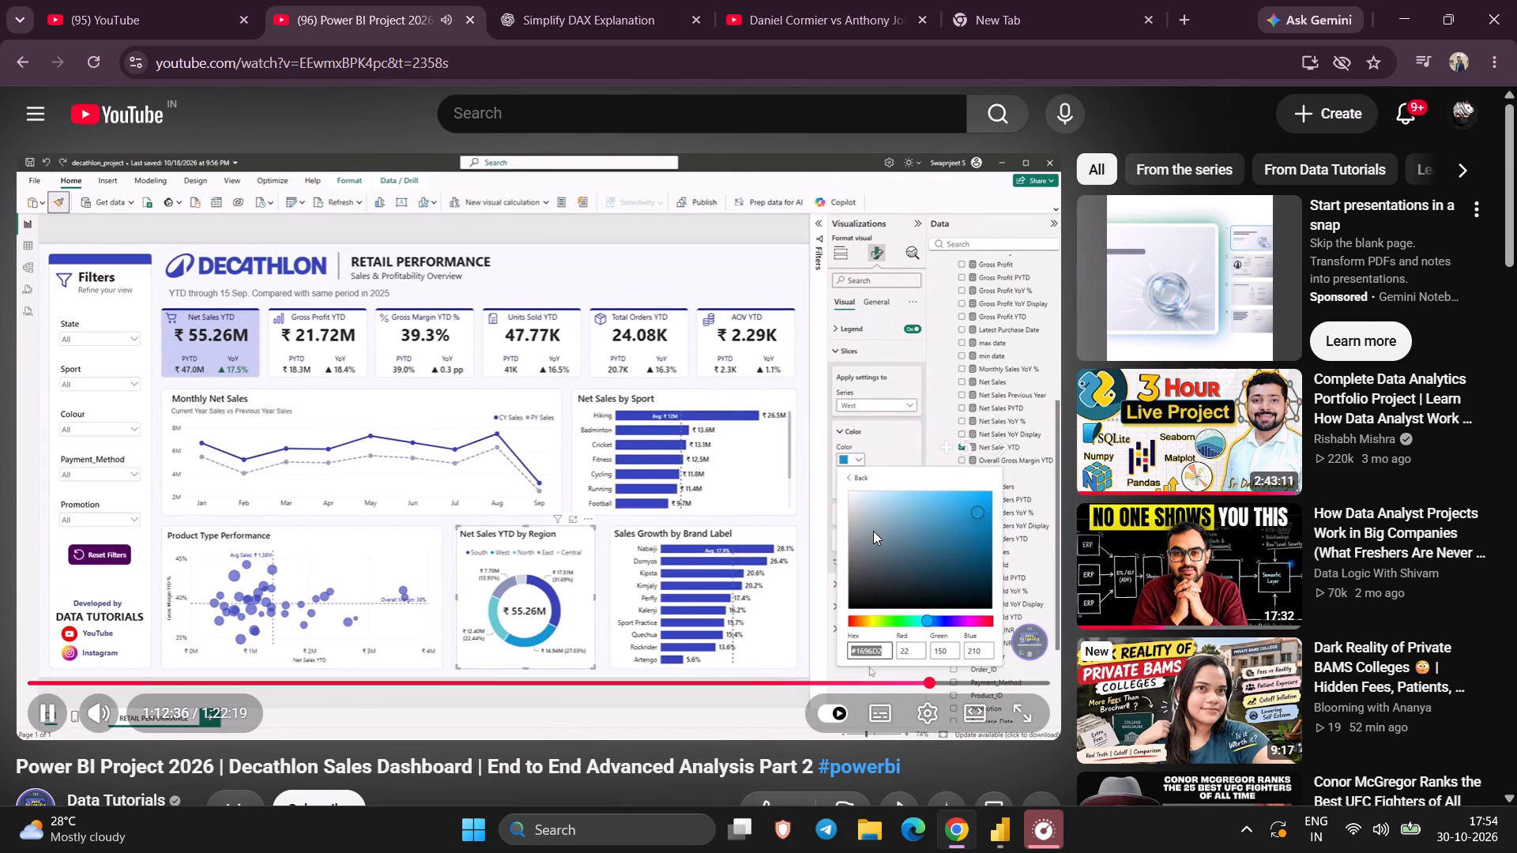
key("Right")
key("Right")
key("Right")
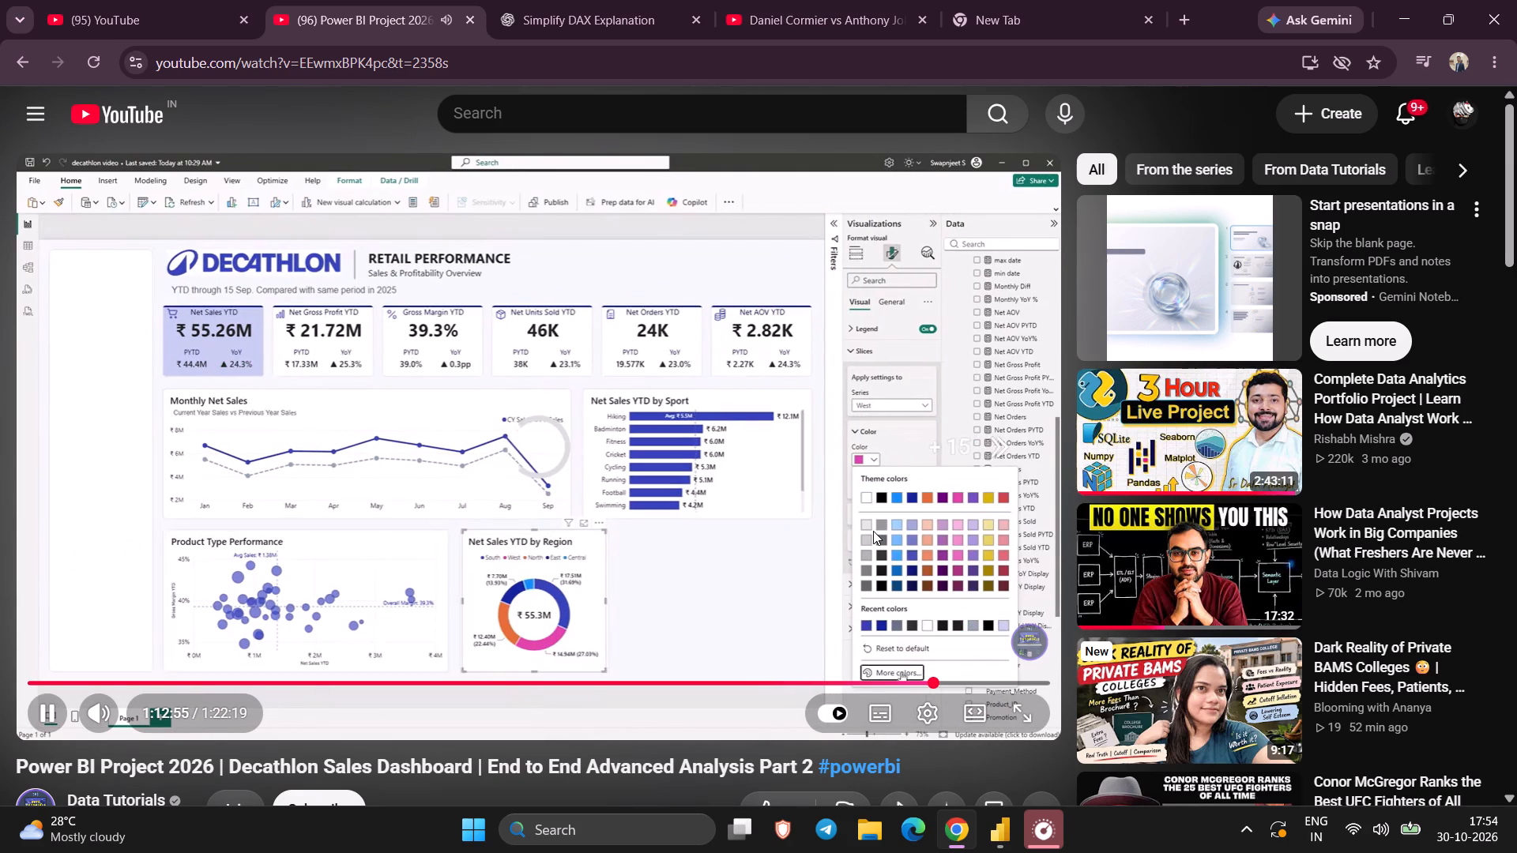
key("Right")
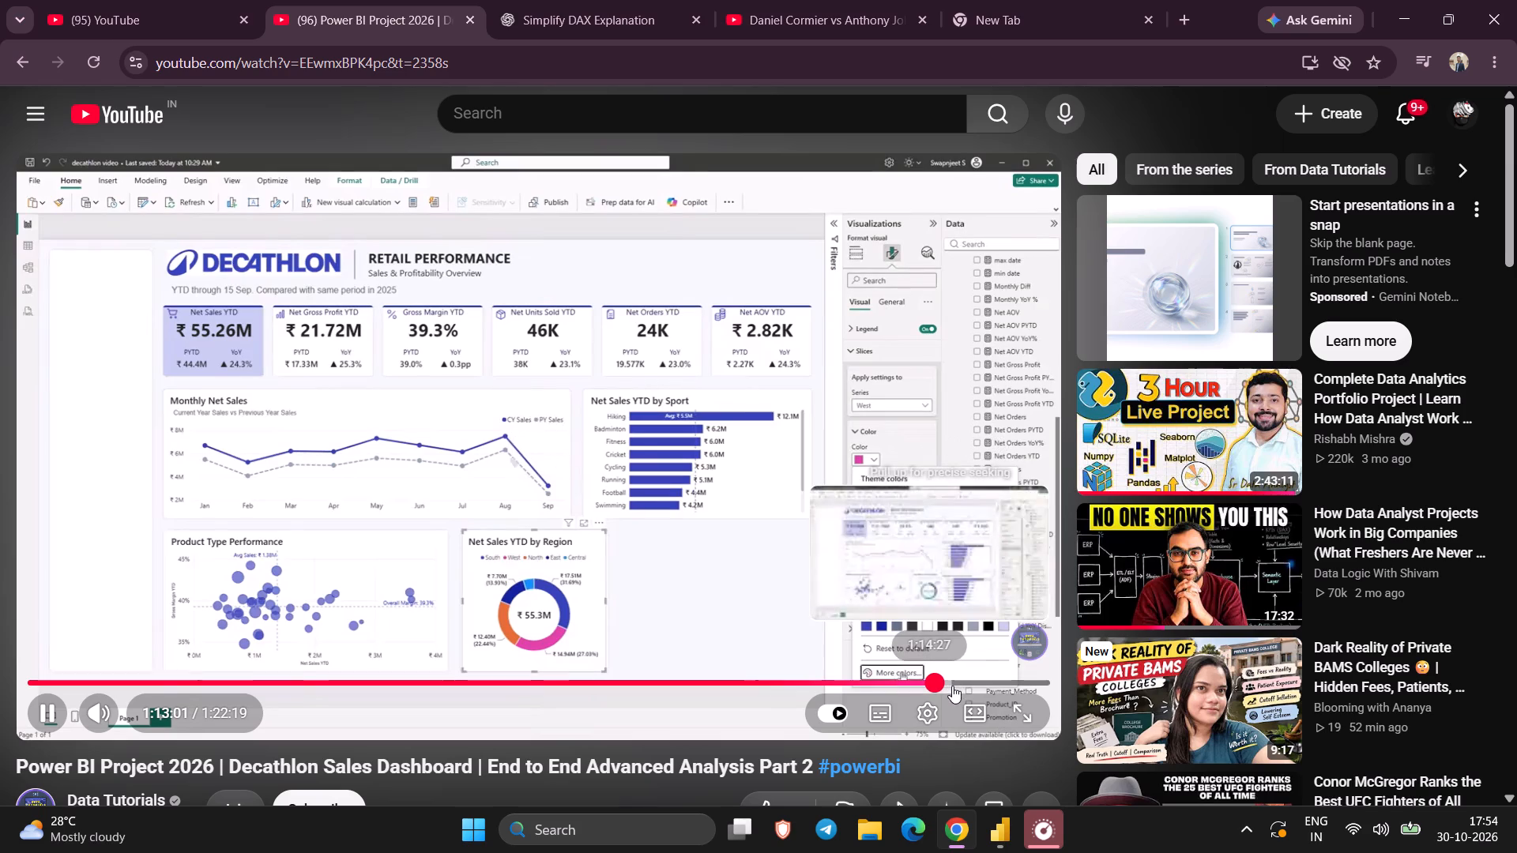
Jump ahead to the Net Sales YTD by Brand_Label bar chart and step back to its average line setup, around 1:14:24.
left_click(956, 686)
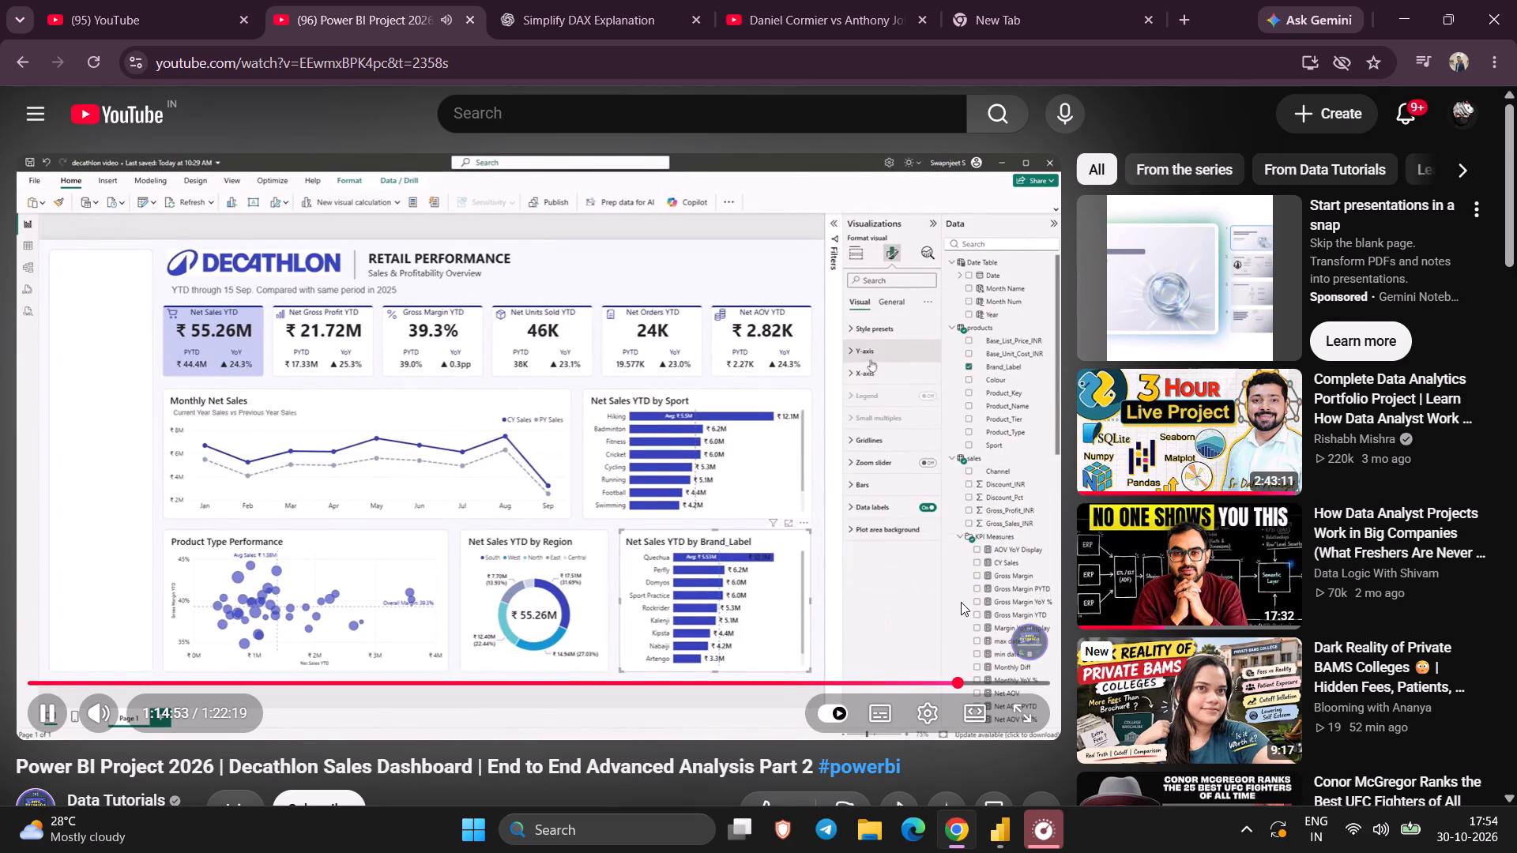
key("Left")
key("Left")
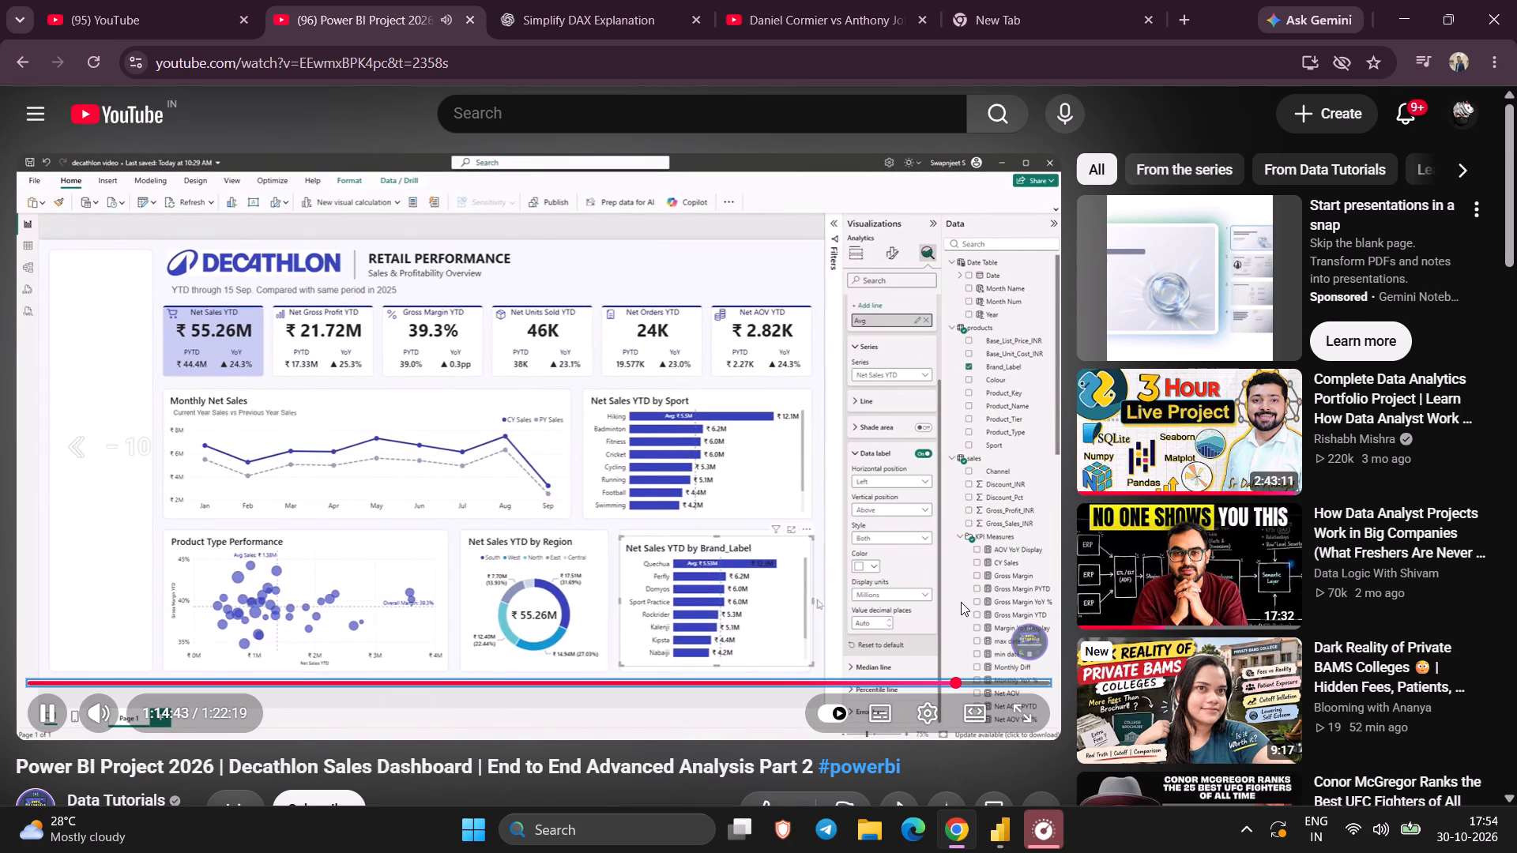
key("Left")
key("Left")
key("Left")
key("Left")
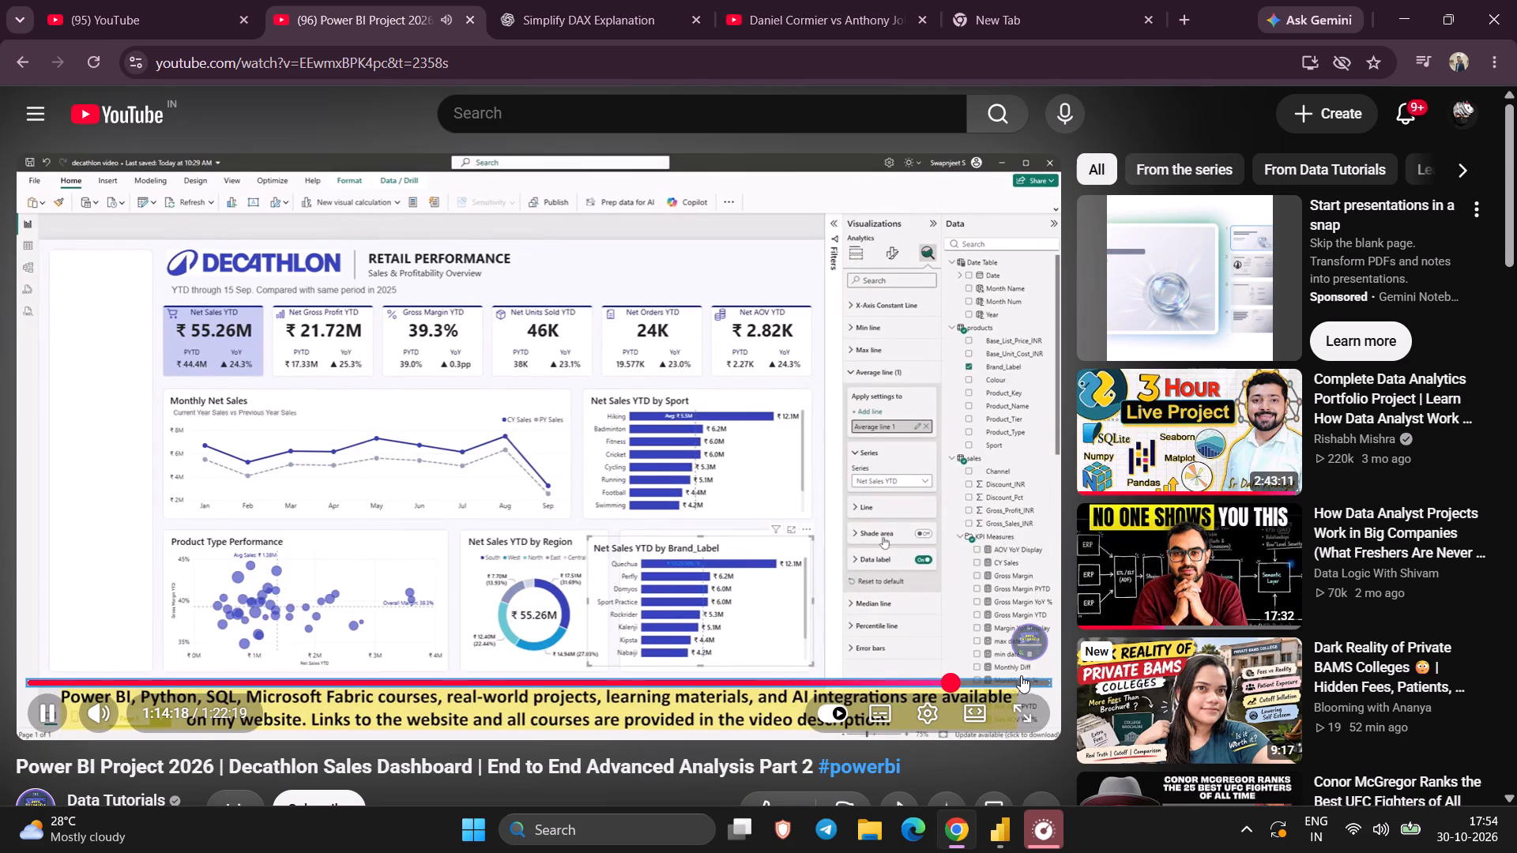
Return the tutorial to 1:12:08, in the donut chart section, and pause it there.
left_click(924, 679)
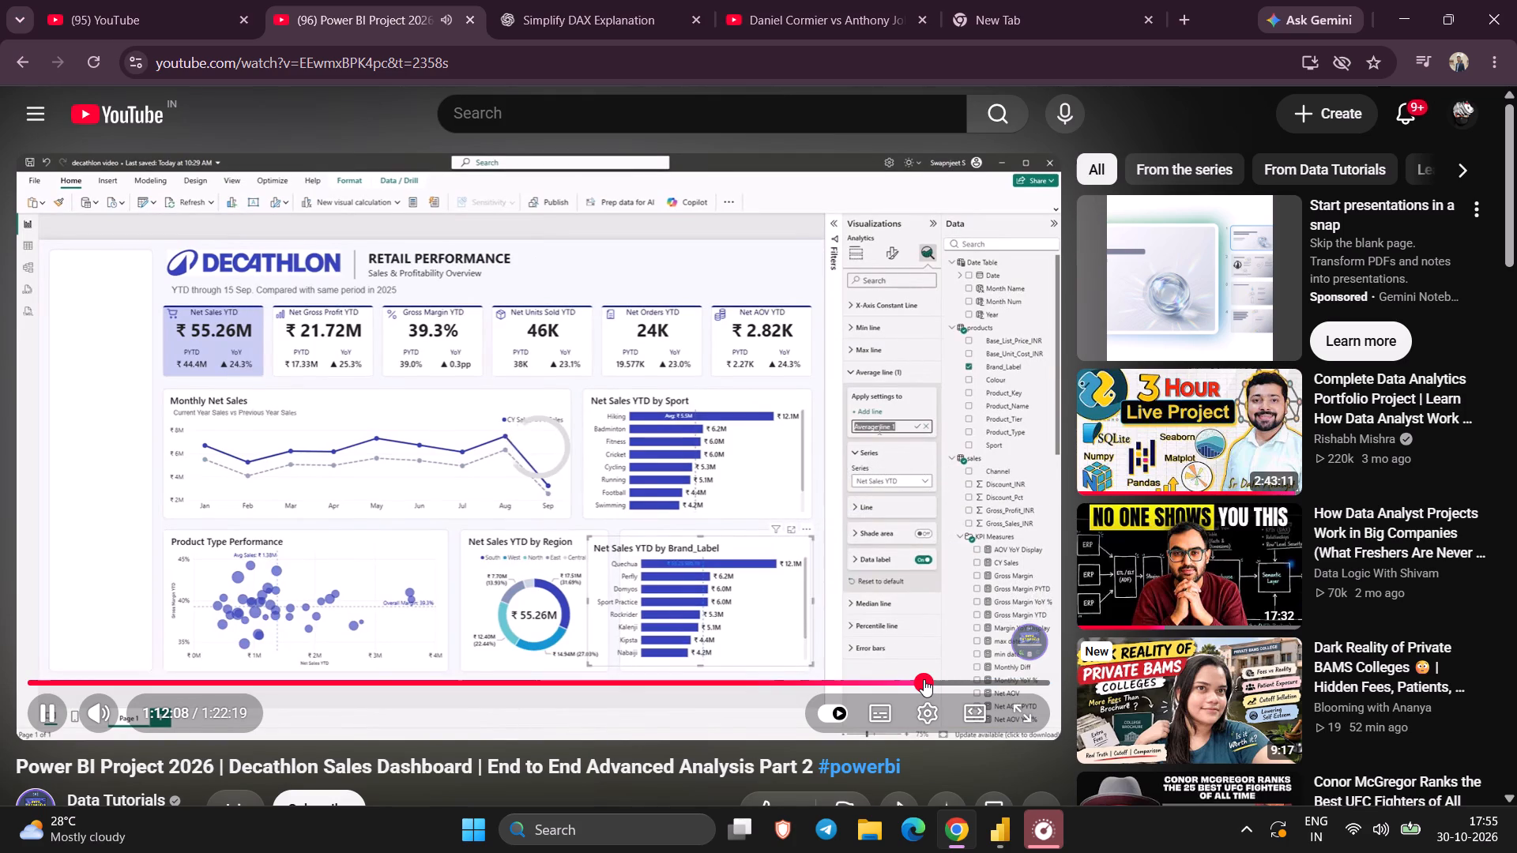
key("space")
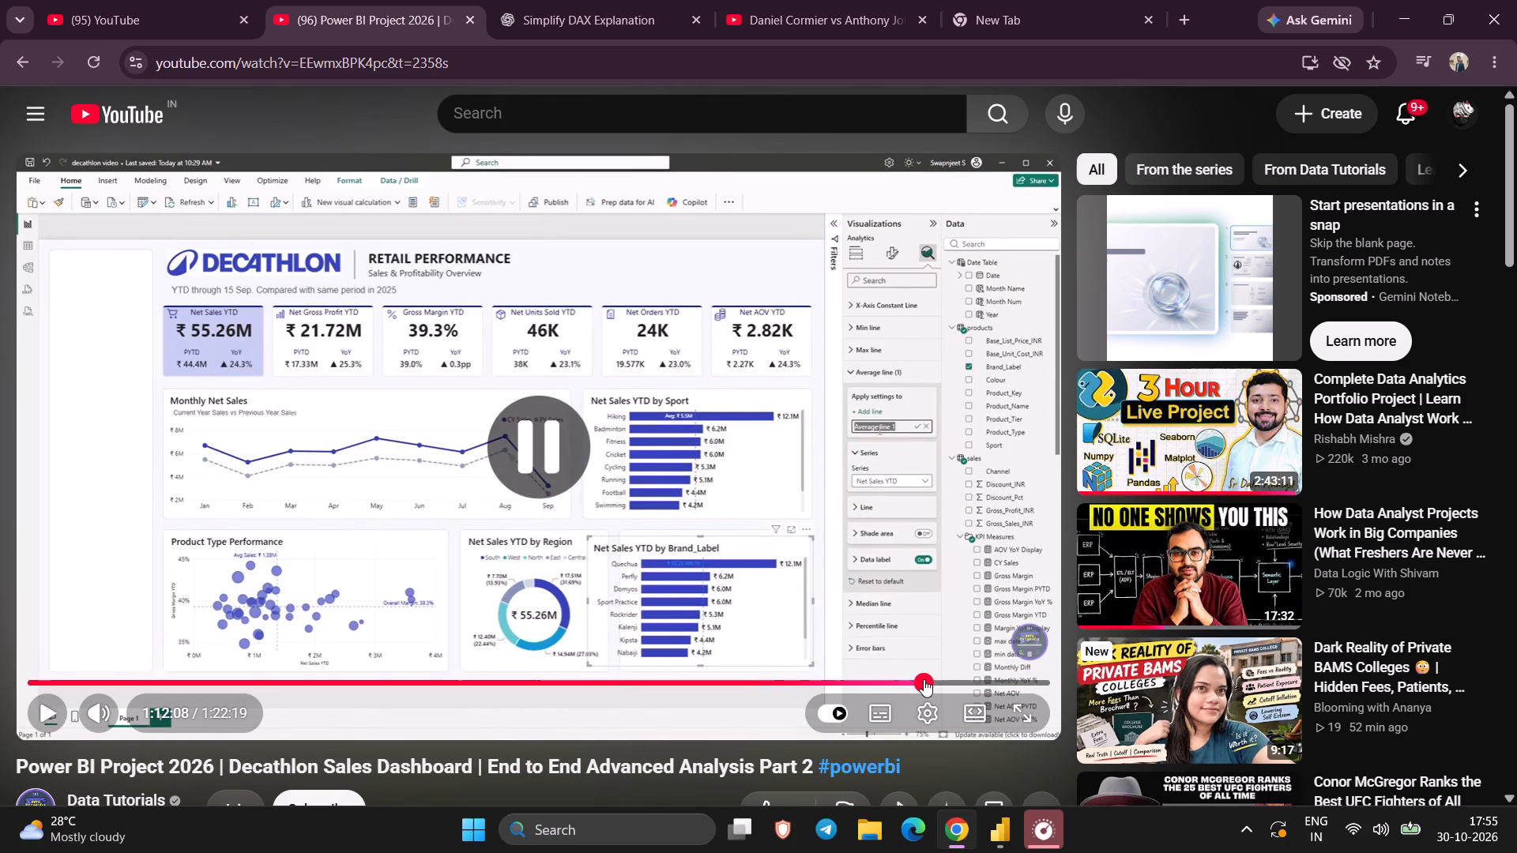
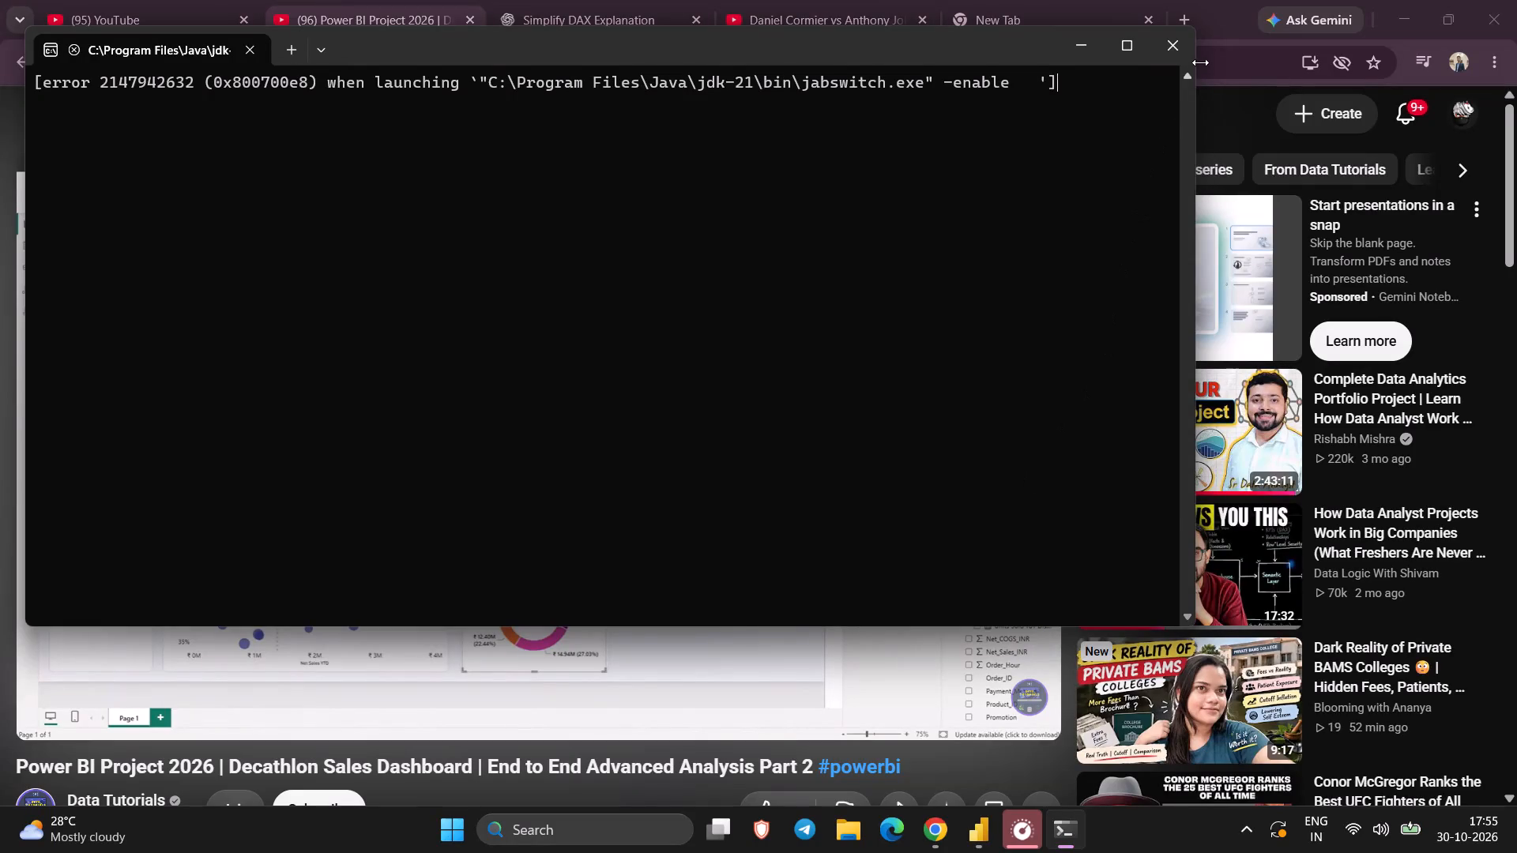
Close the terminal window that covers the tutorial.
left_click(1173, 40)
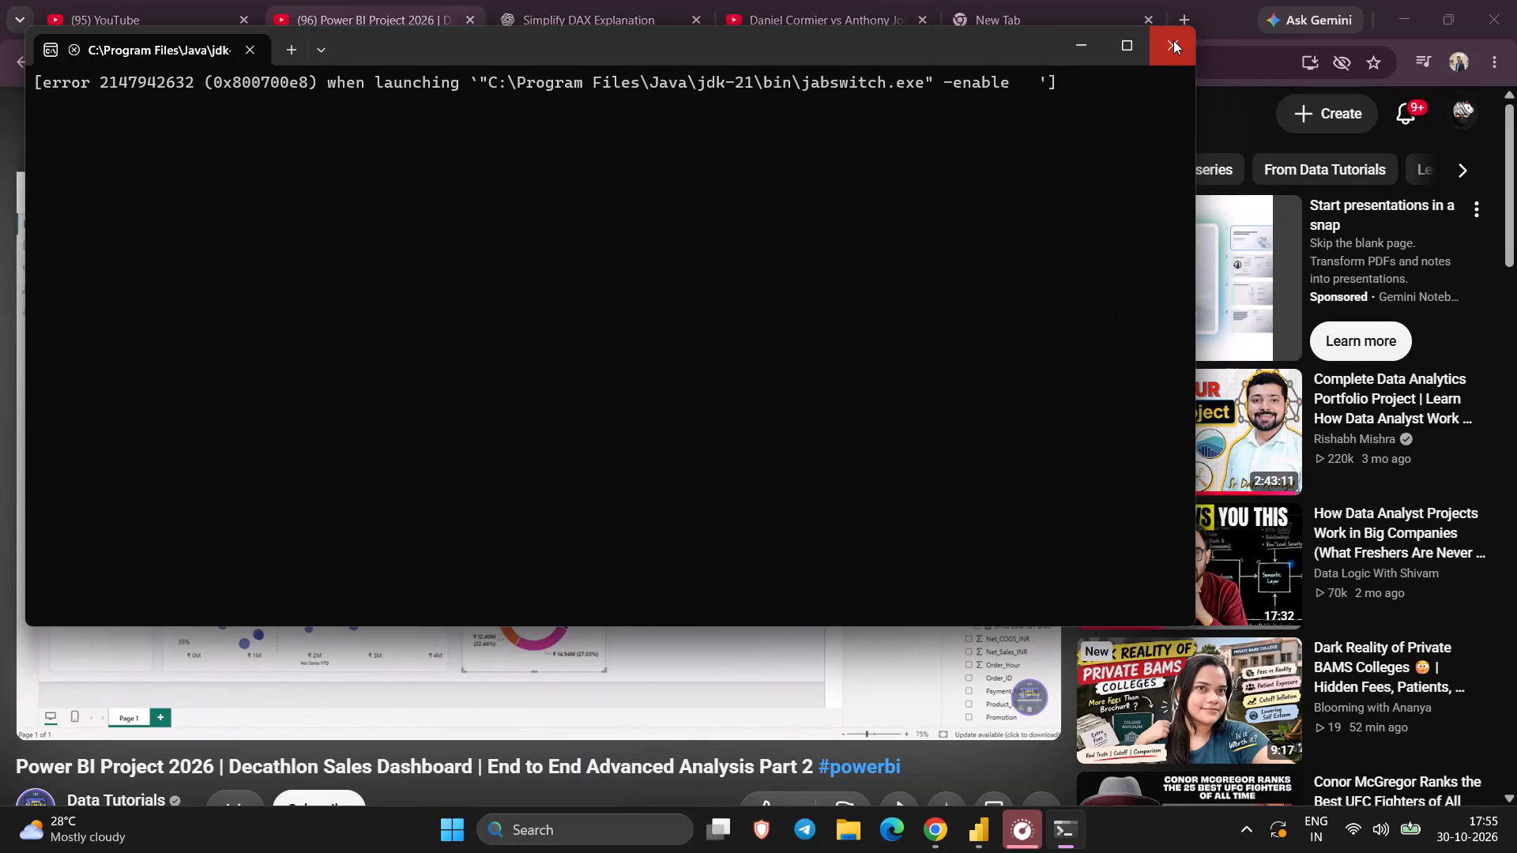
Play the tutorial on from 1:12:08, skim the recolouring of the donut chart's region slices, and glance at the Power BI report.
left_click(715, 367)
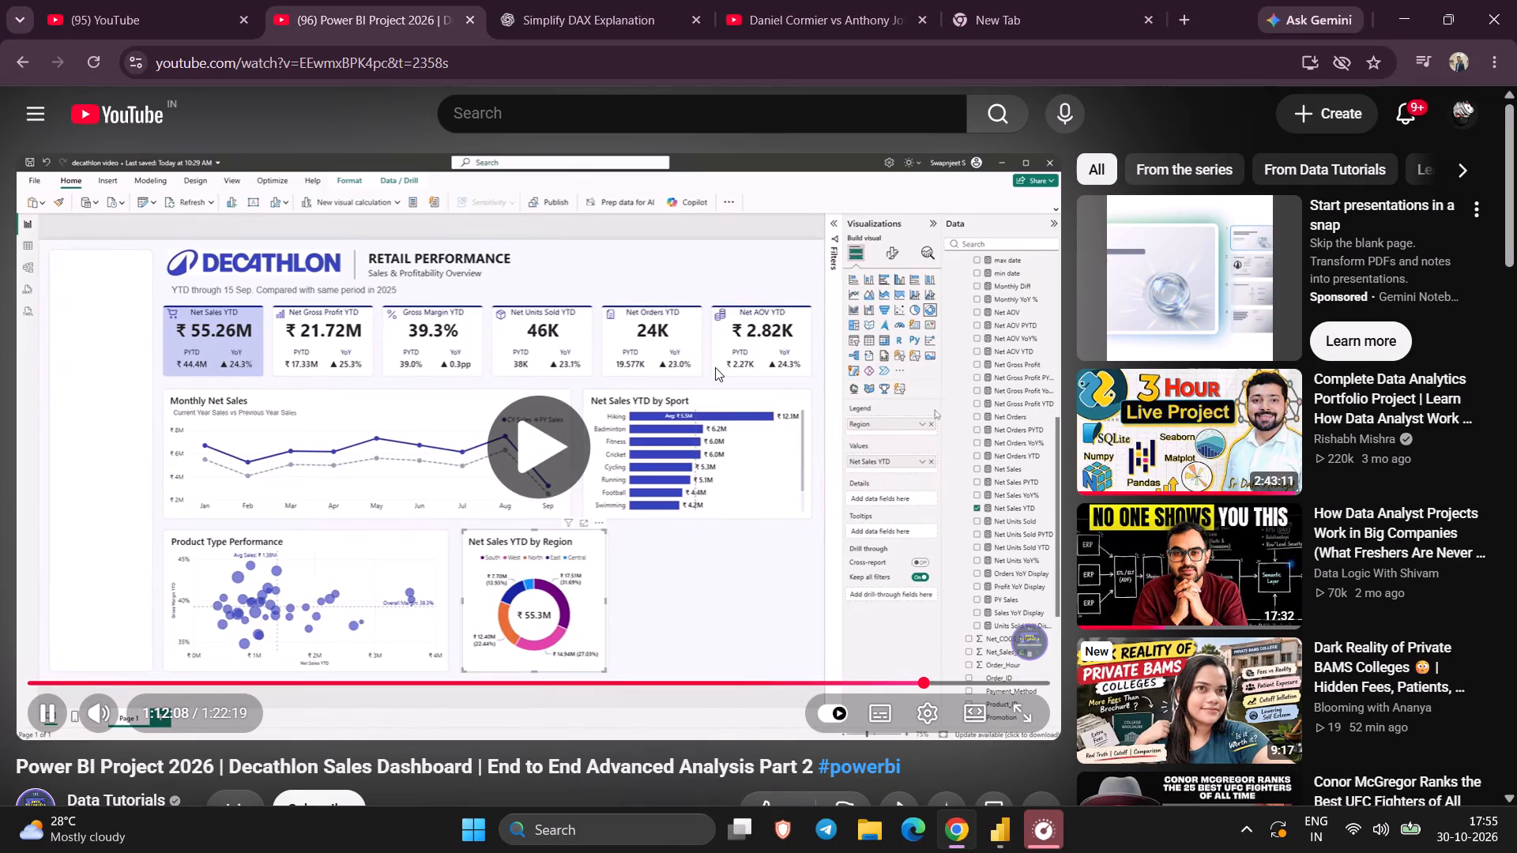
key("space")
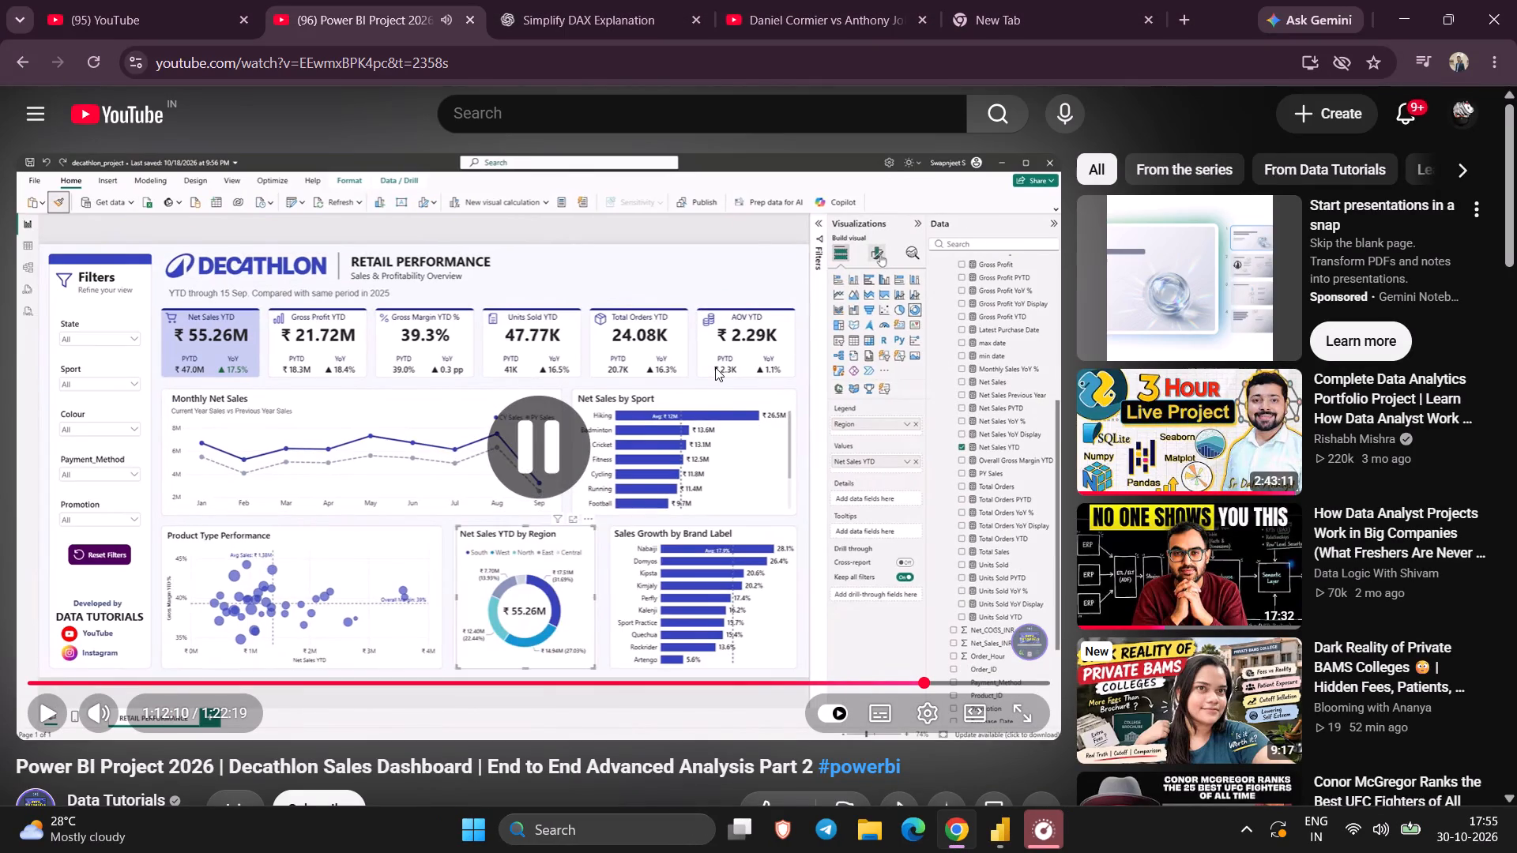
key("space")
key("Right")
key("Right")
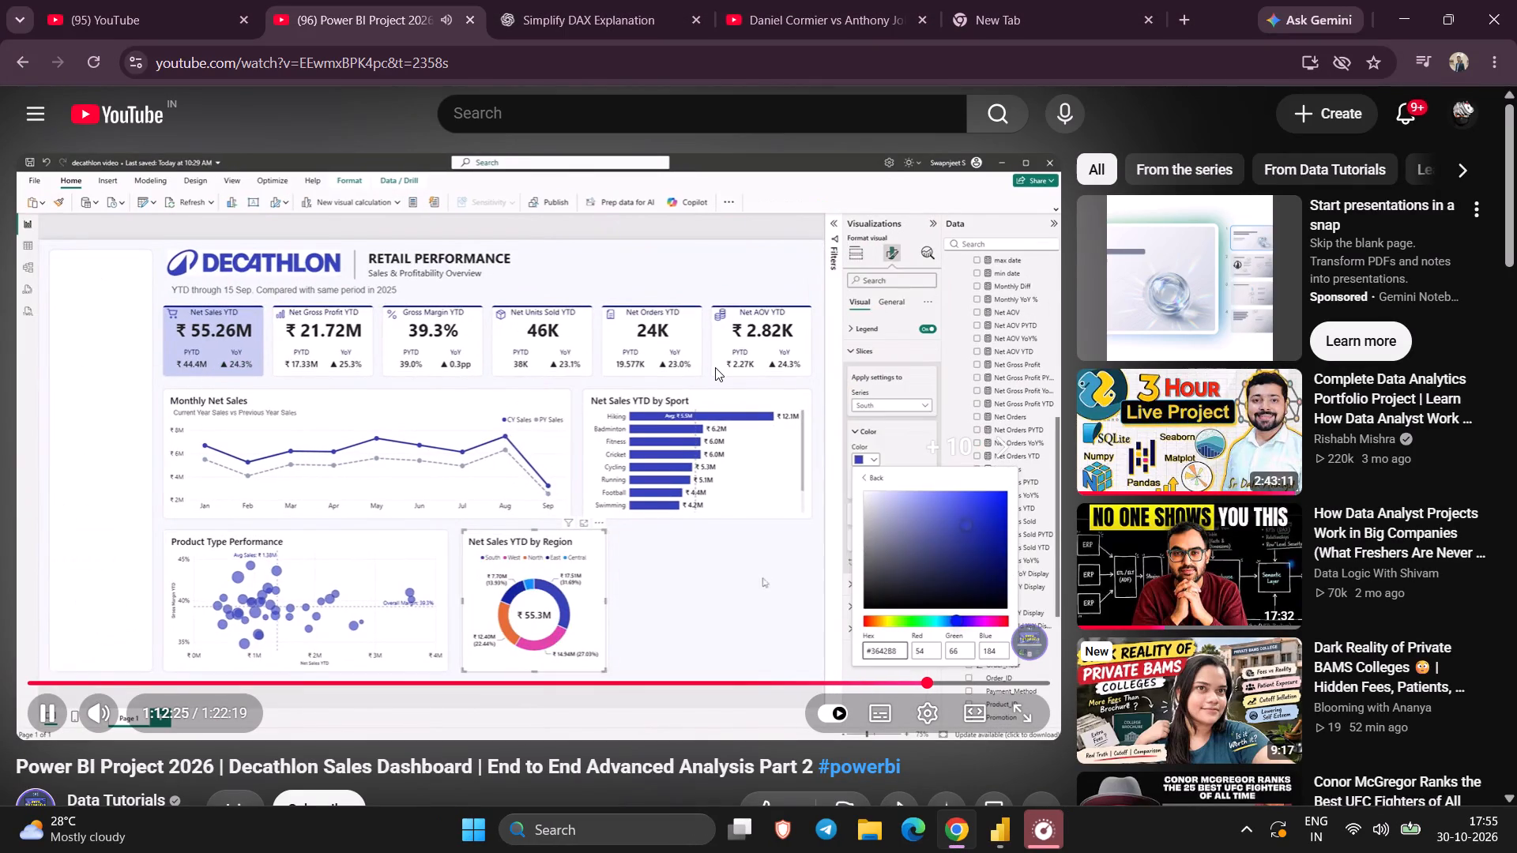
key("Right")
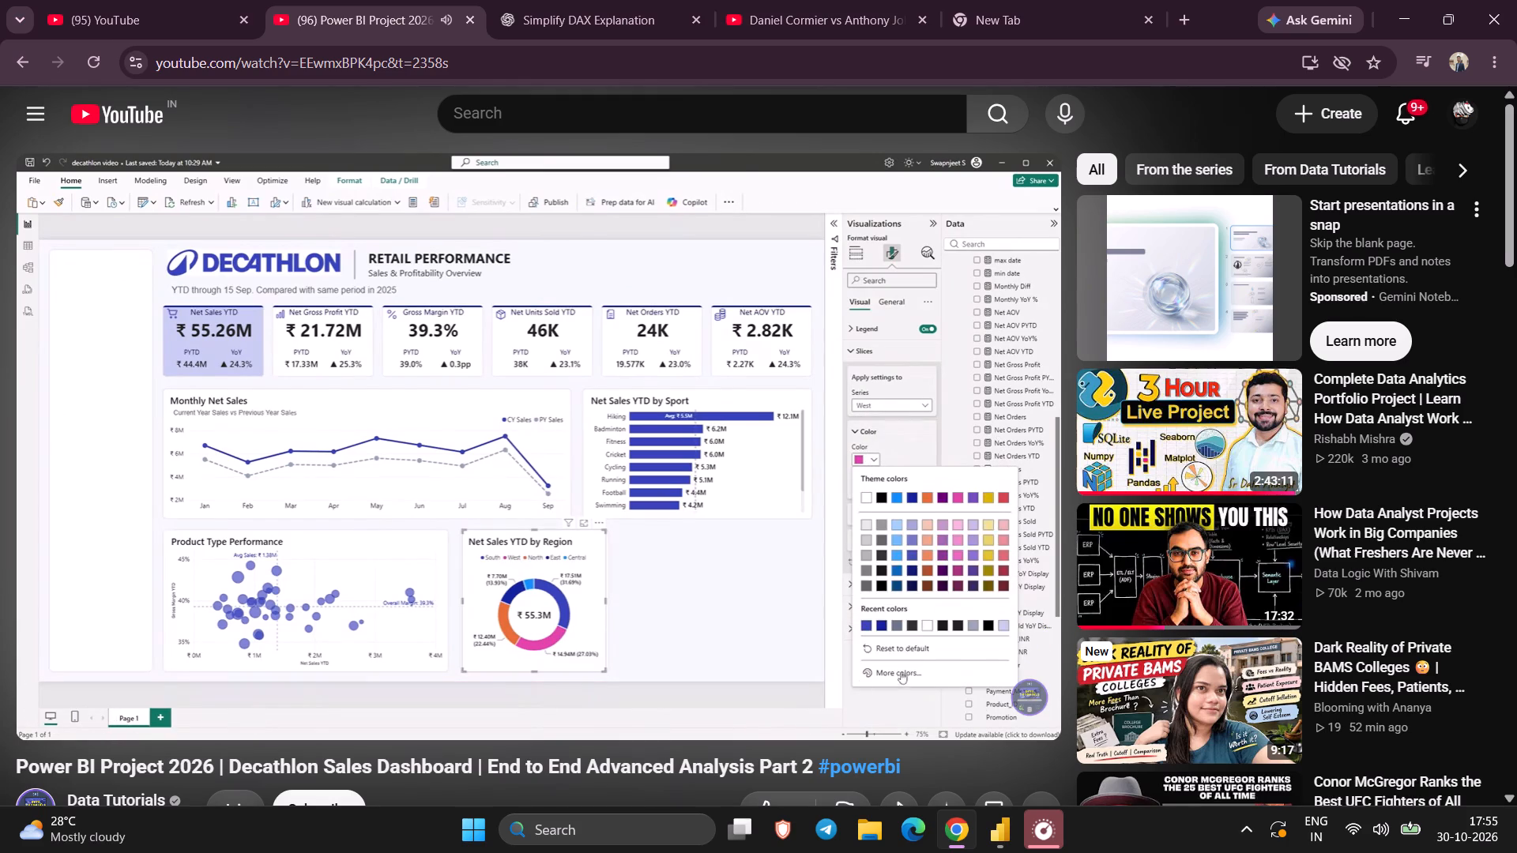
key("Right")
key("Right")
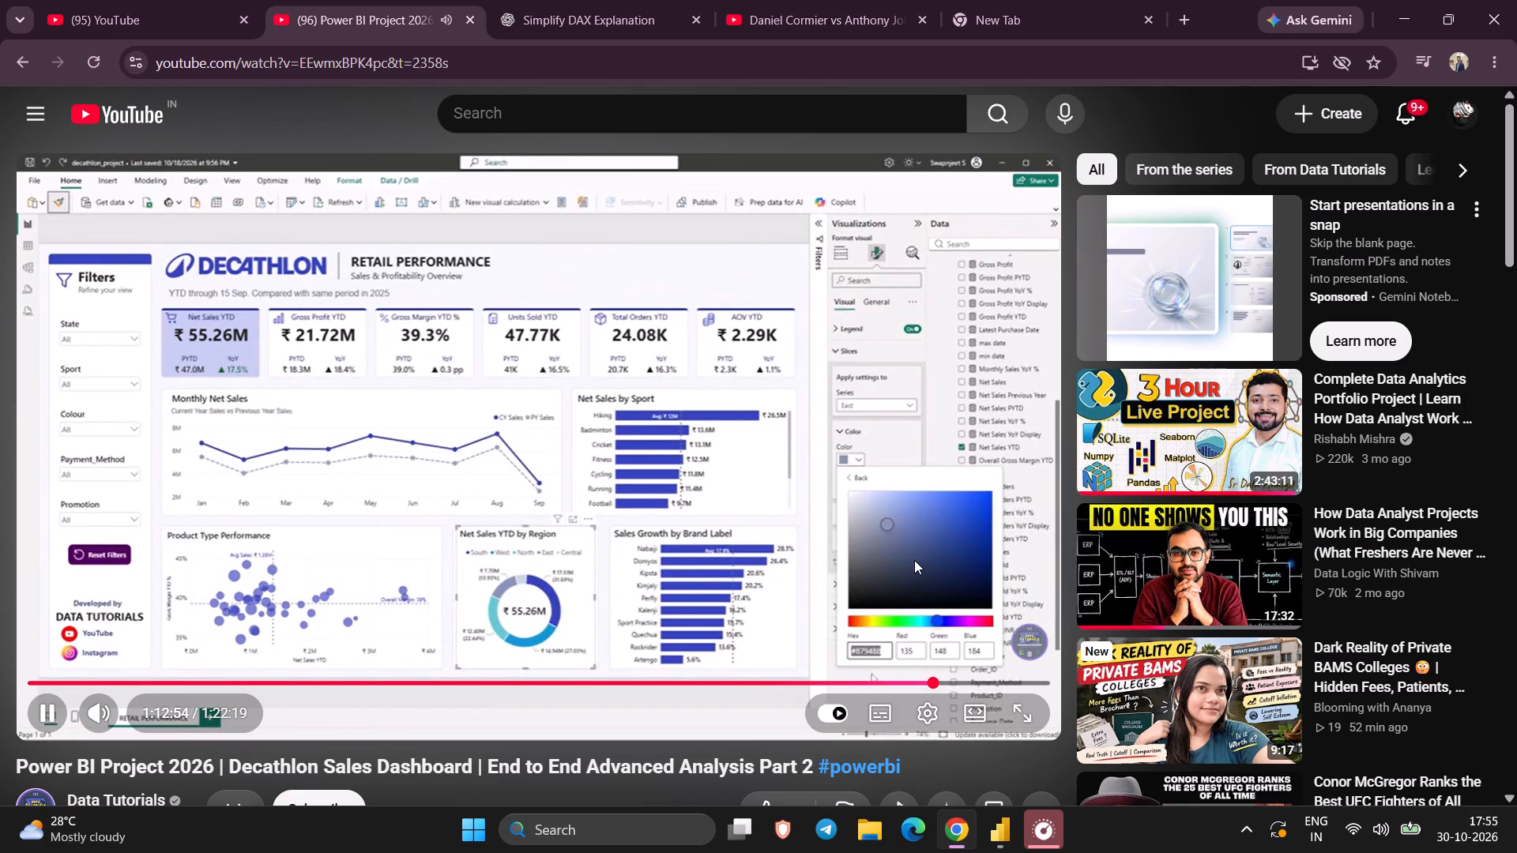
key("Right")
key("Right")
key("Right")
key("Right")
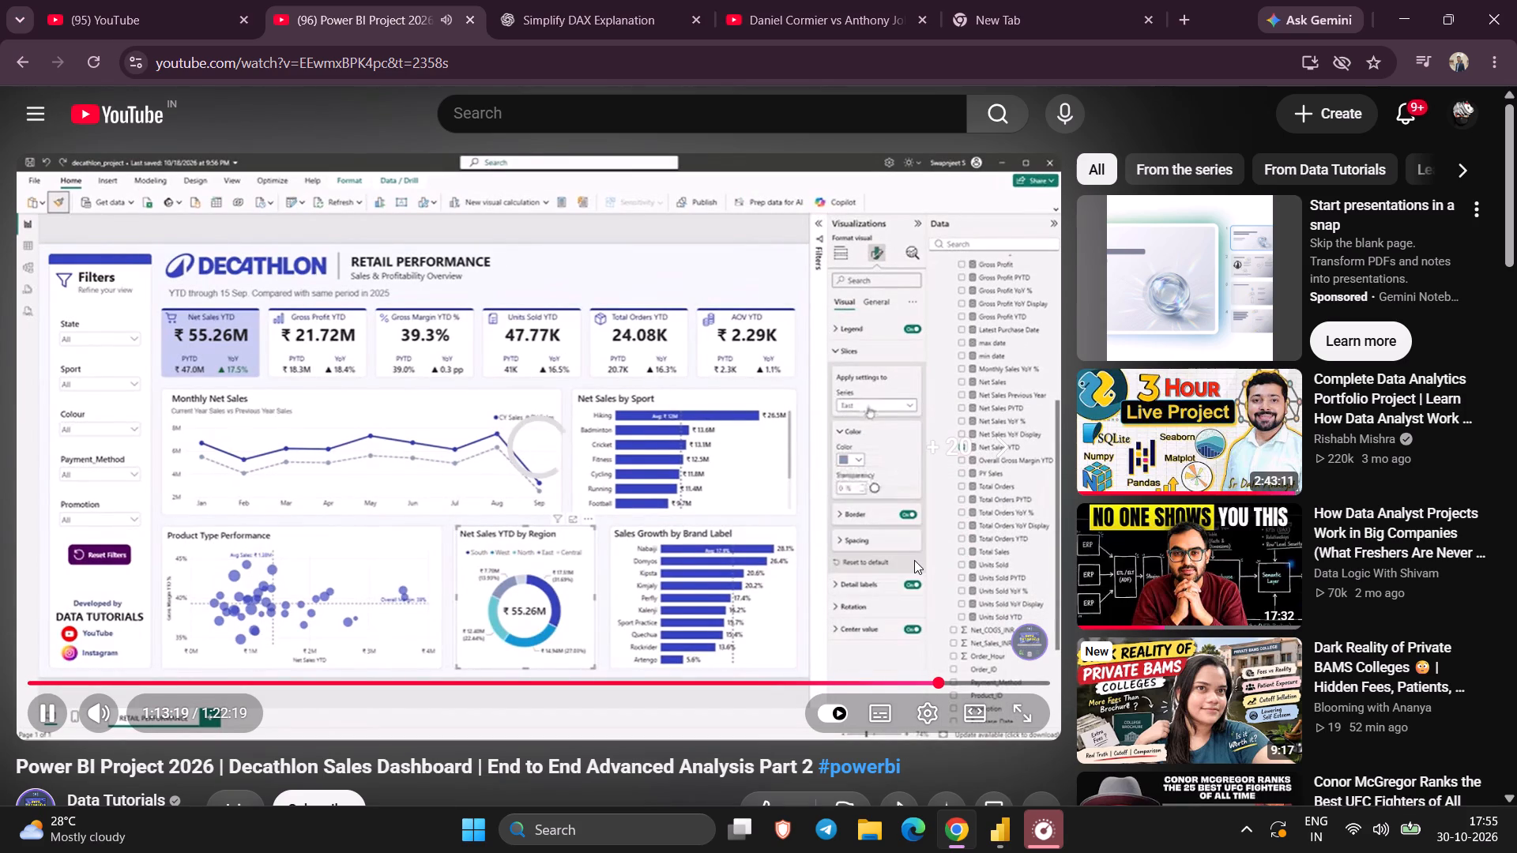
key("Right")
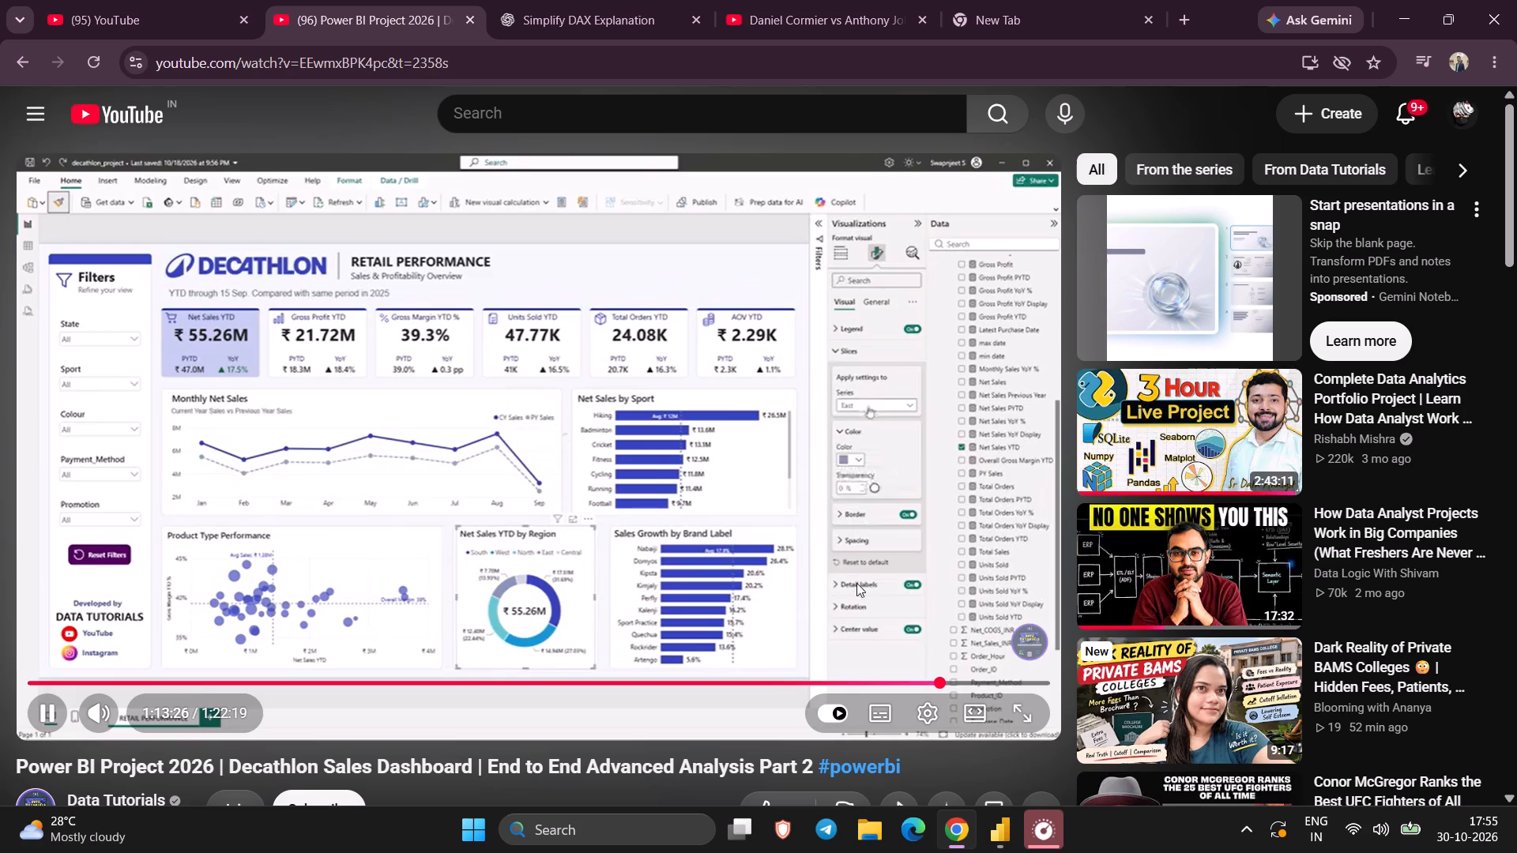
left_click(995, 827)
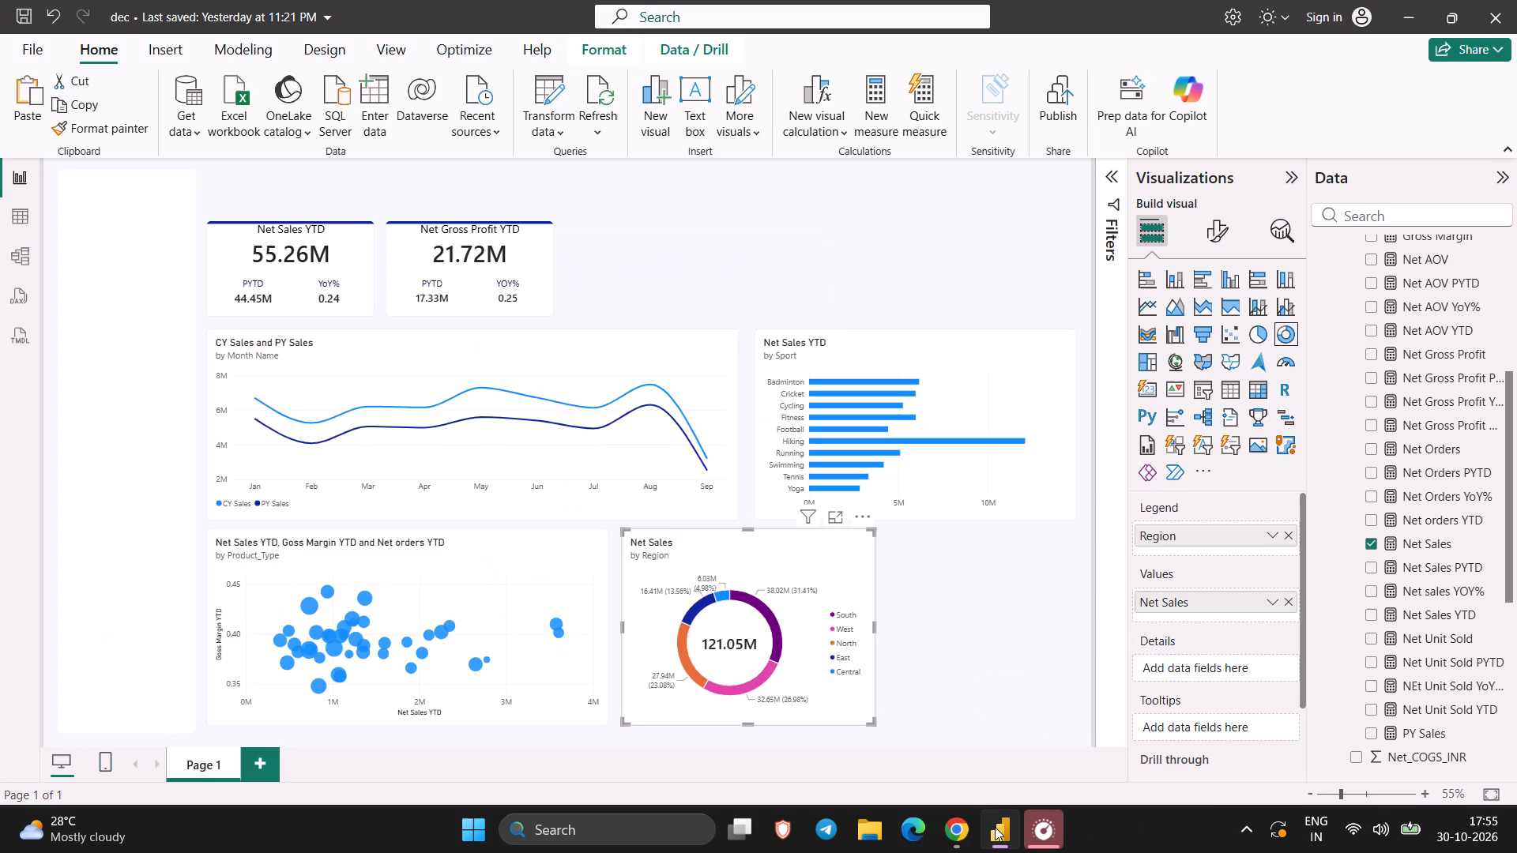
left_click(995, 827)
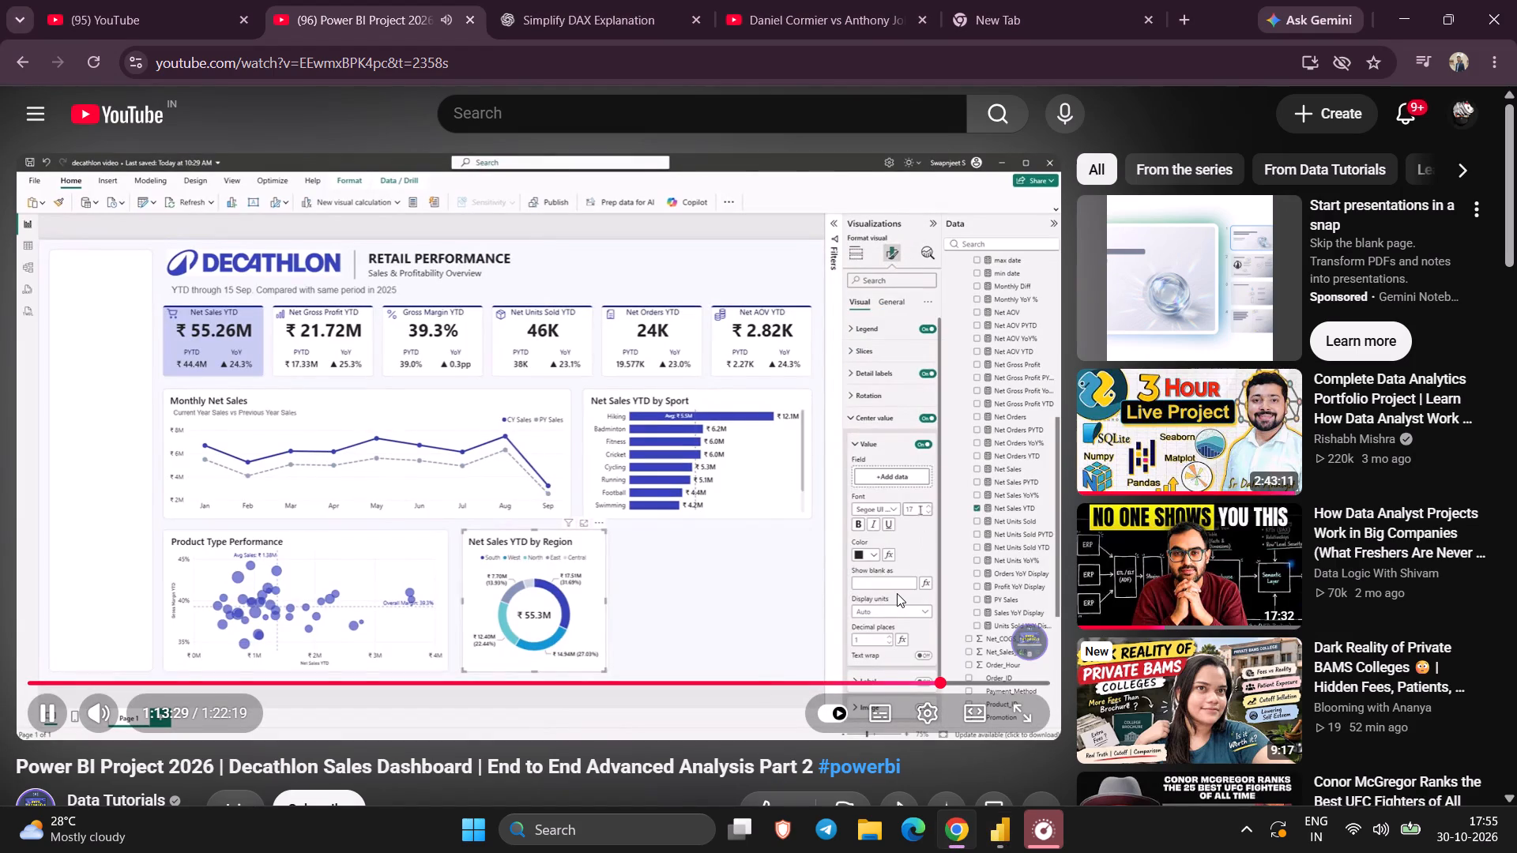
Skip ahead to the Net Sales YTD by Brand_Label bar chart and pause the tutorial at about 1:14:15.
key("Right")
key("Right")
key("Right")
key("Right")
key("Right")
key("Right")
key("Right")
key("Right")
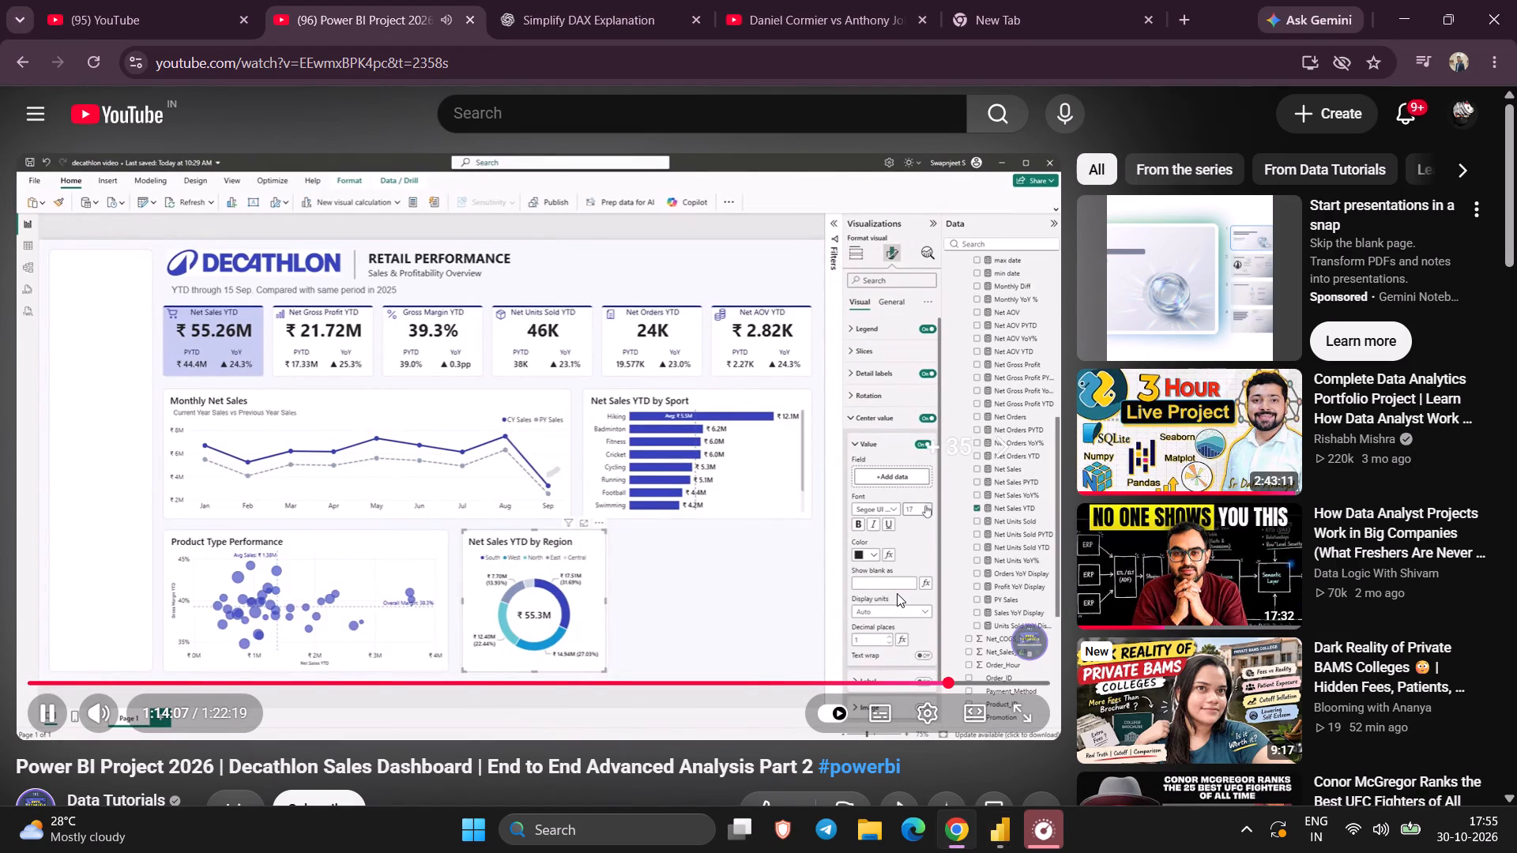
key("Right")
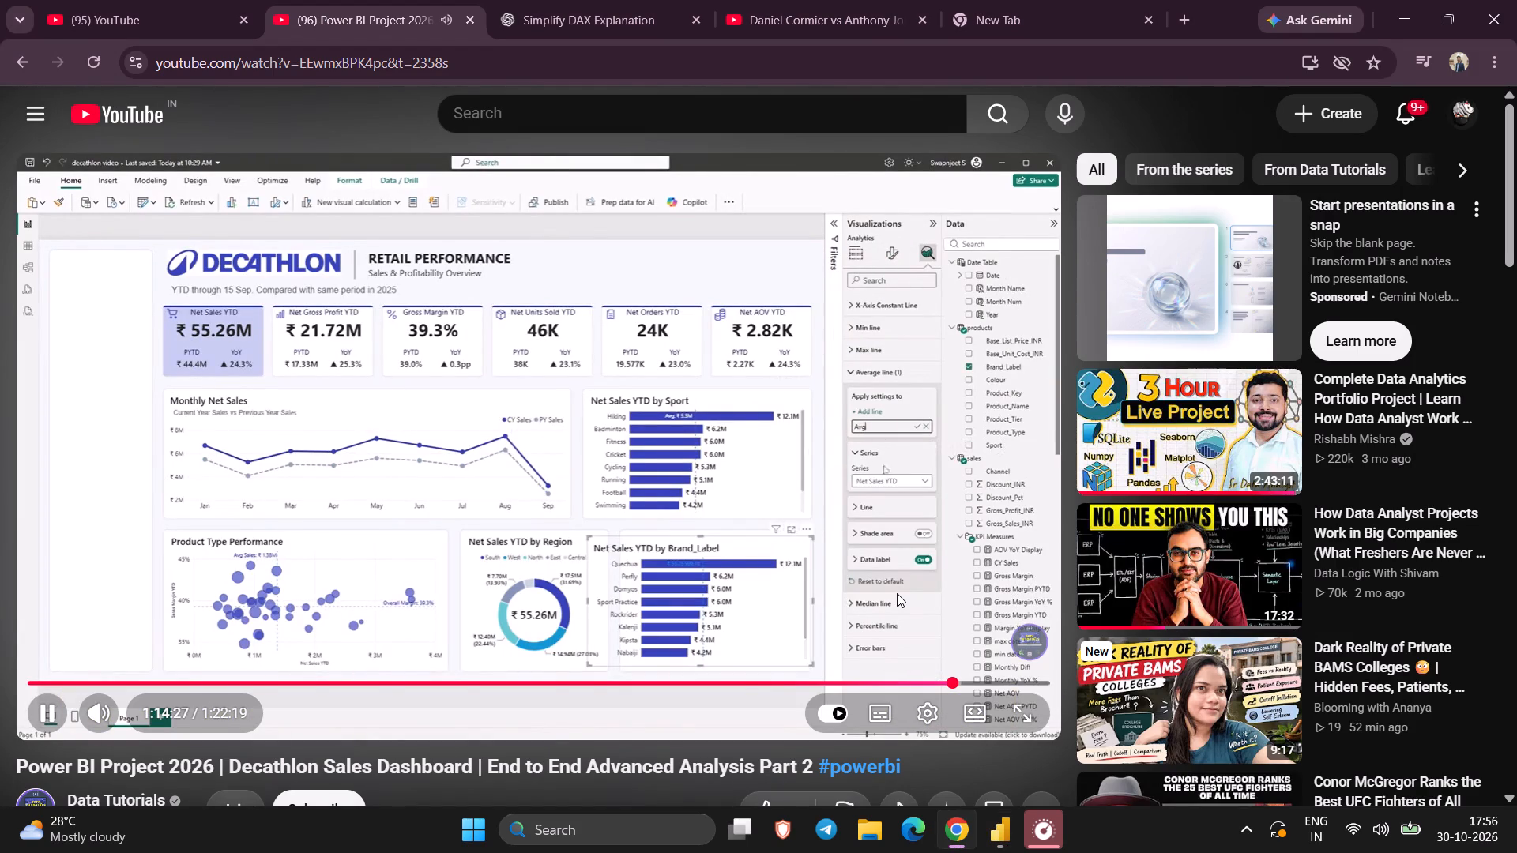
key("Left")
key("Left")
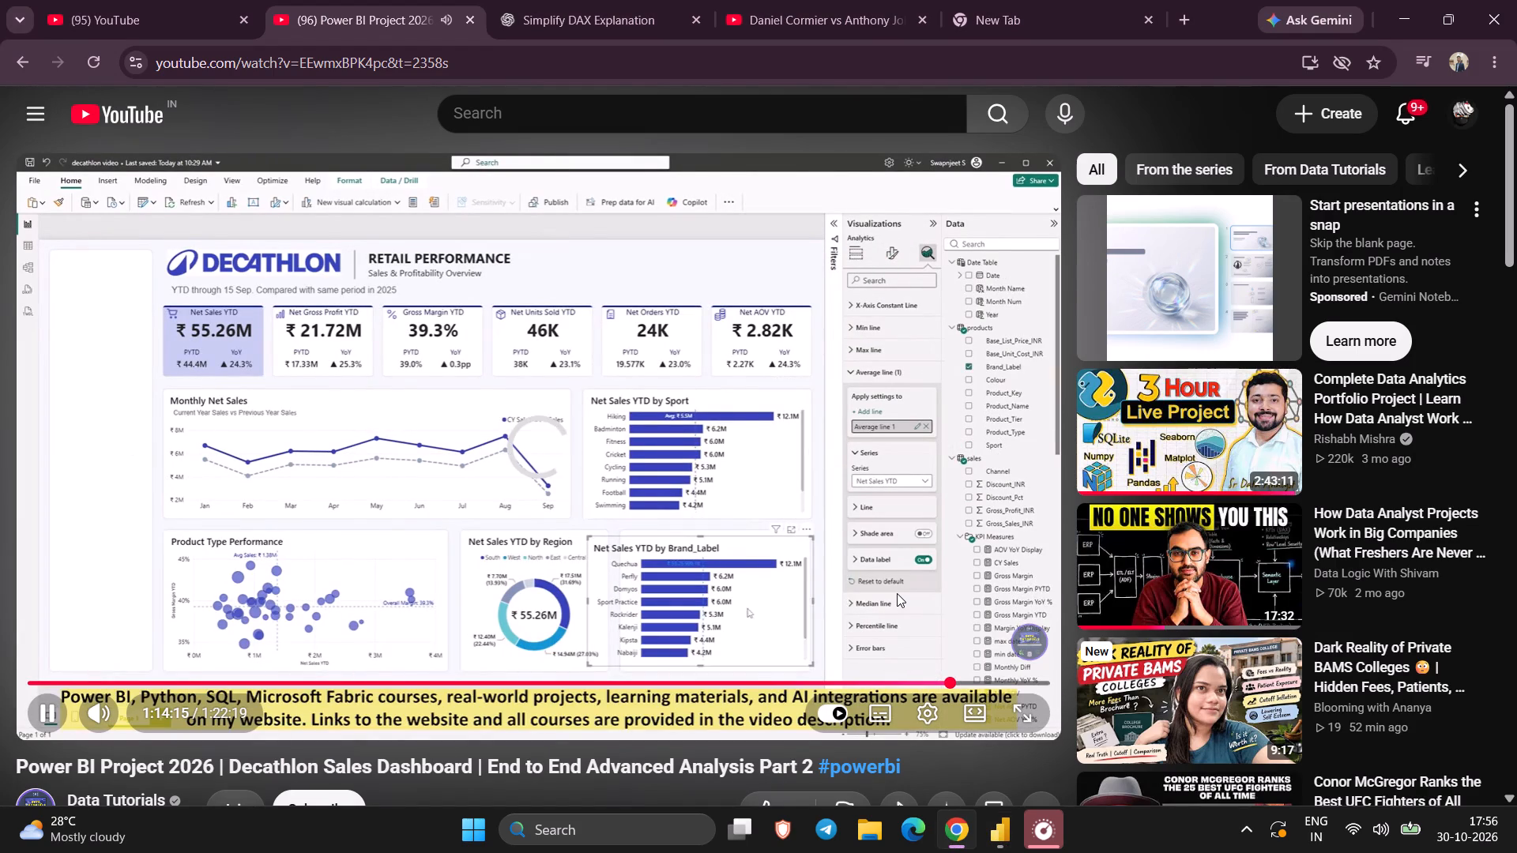
left_click(833, 521)
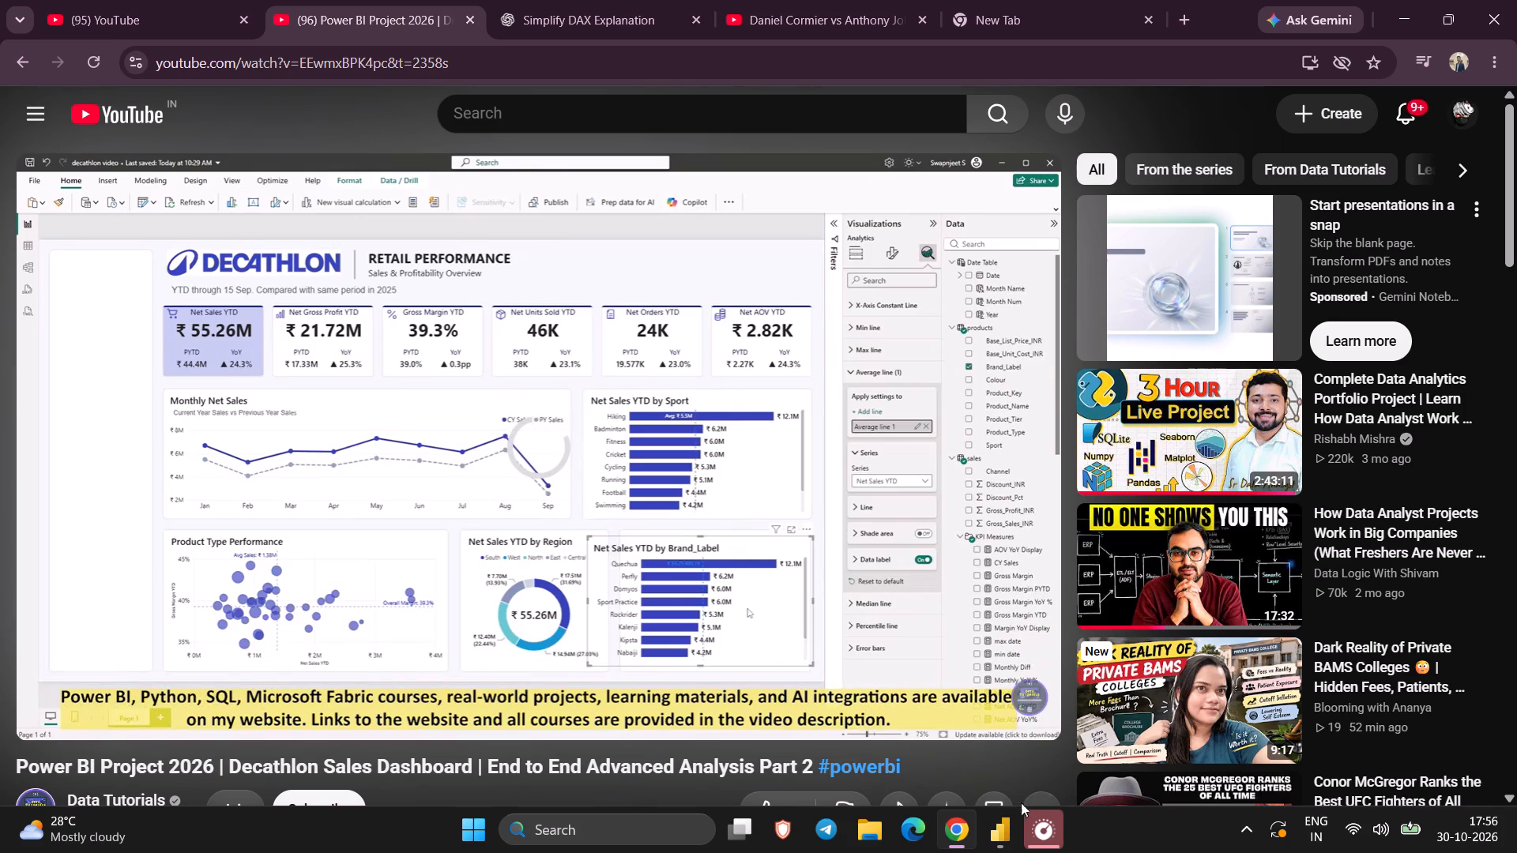
Switch to Power BI Desktop and add an empty clustered bar chart in the free space beside the Net Sales by Region donut chart.
left_click(1001, 852)
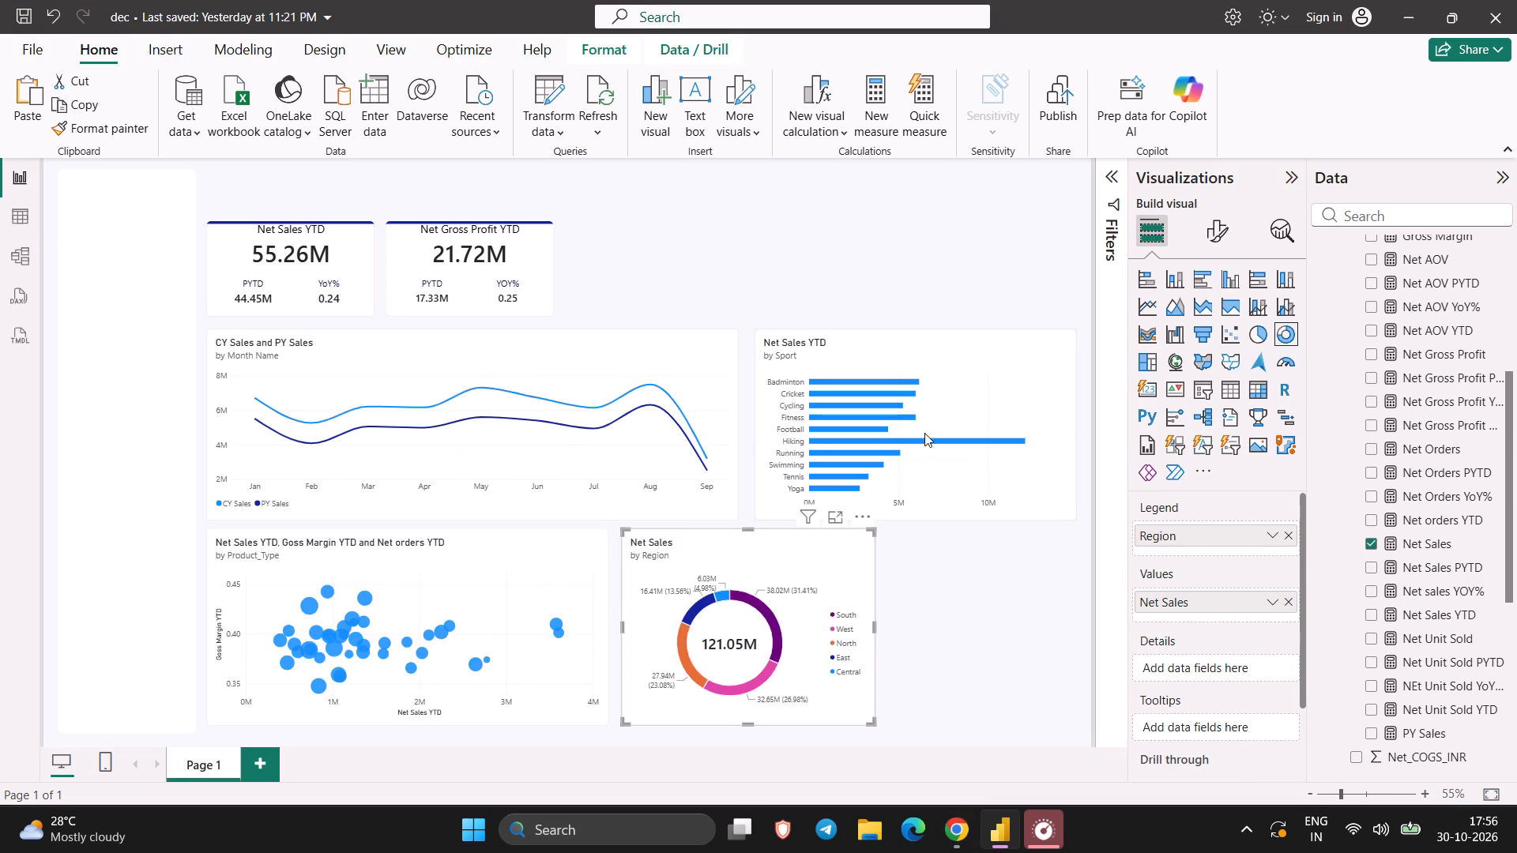
left_click(924, 433)
left_click(975, 577)
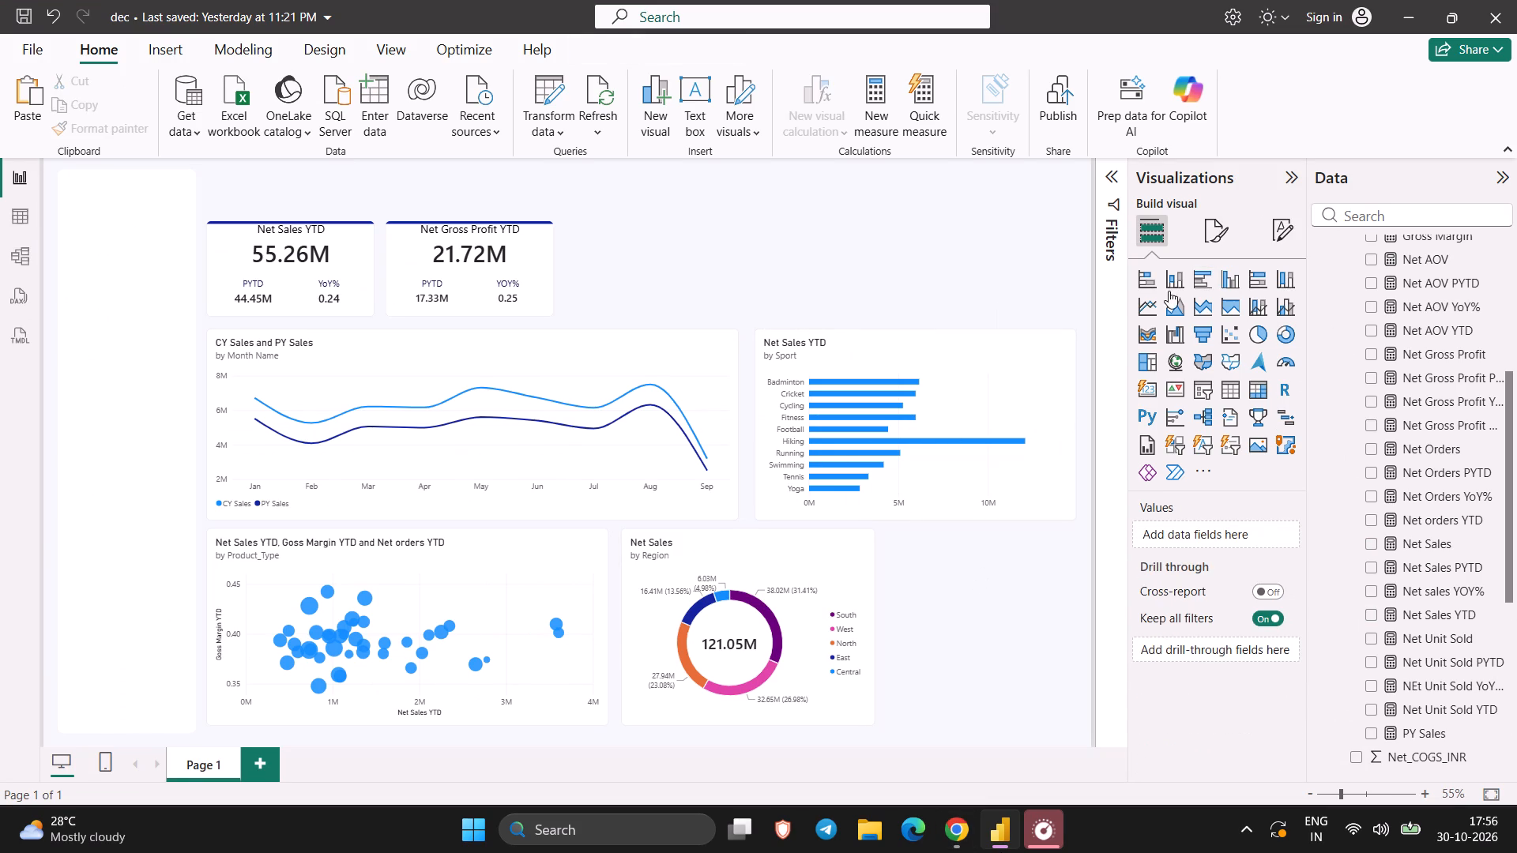
left_click(1198, 278)
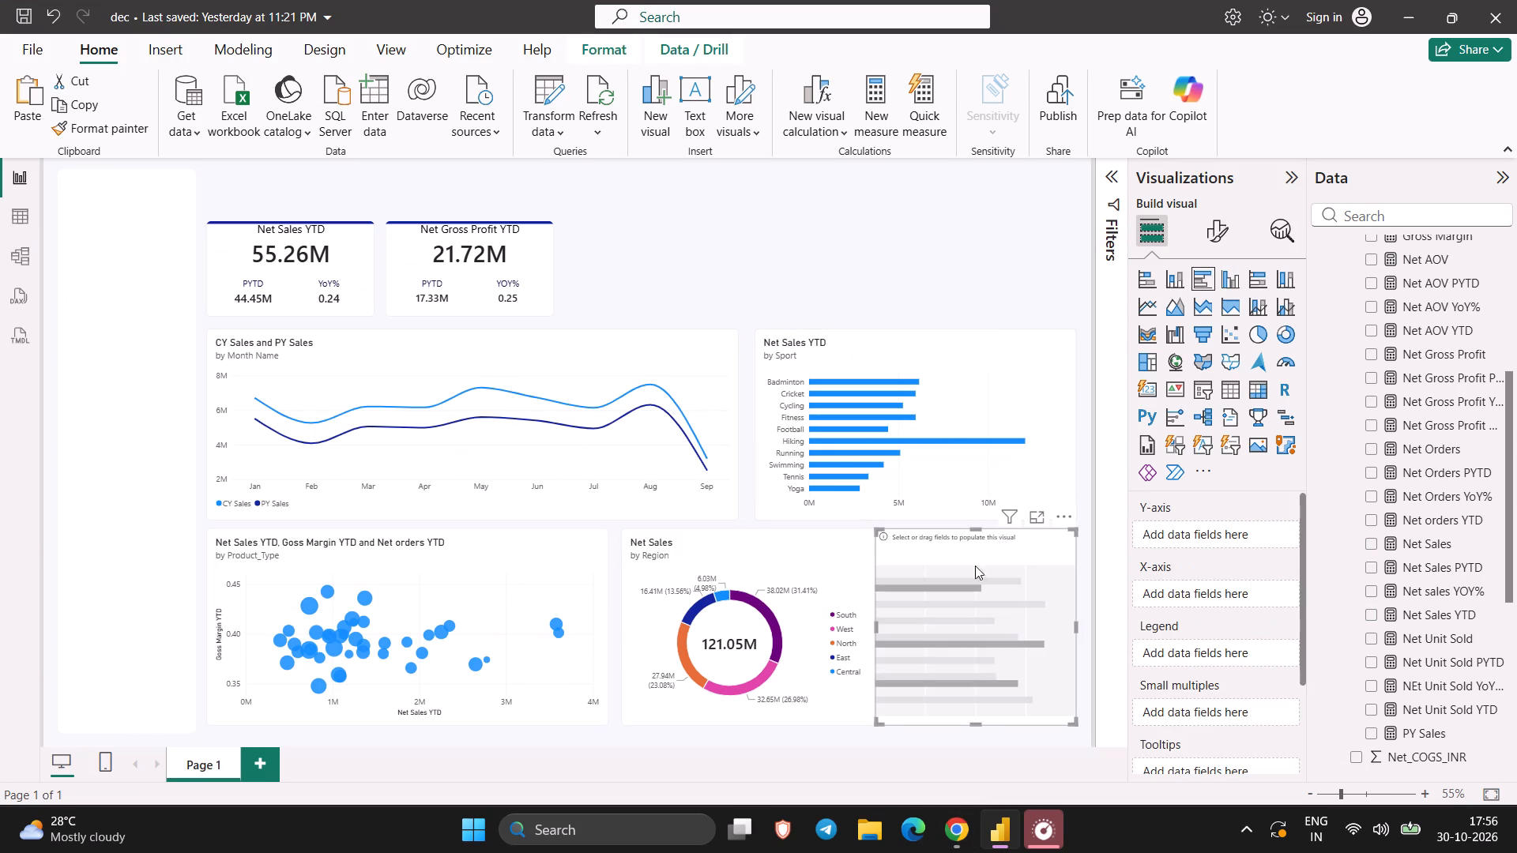
left_click(973, 602)
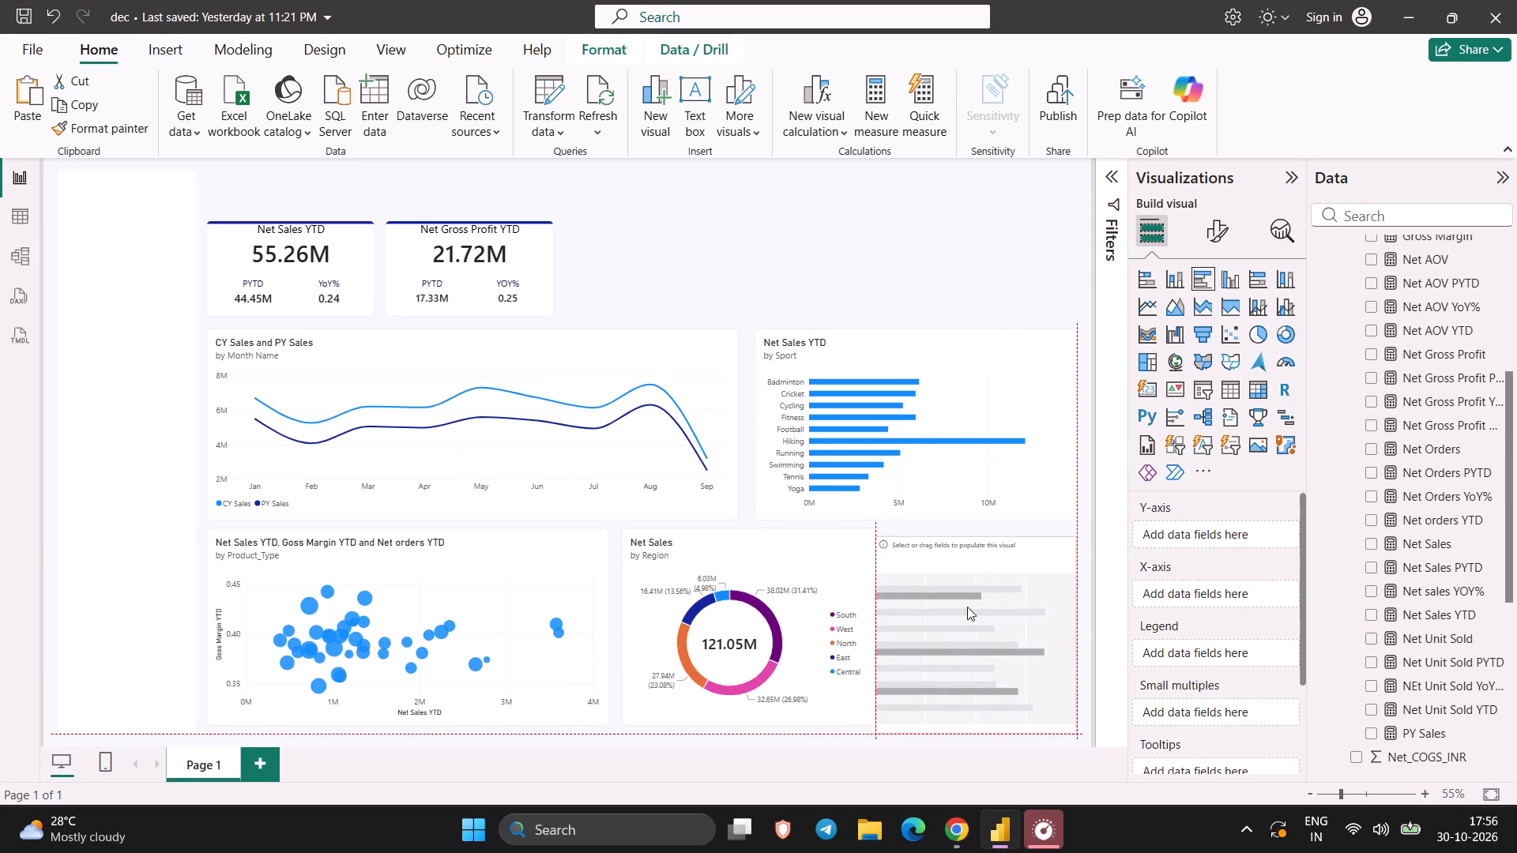
Narrow the Net Sales by Region donut chart to leave a gap before the new bar chart.
left_click(820, 626)
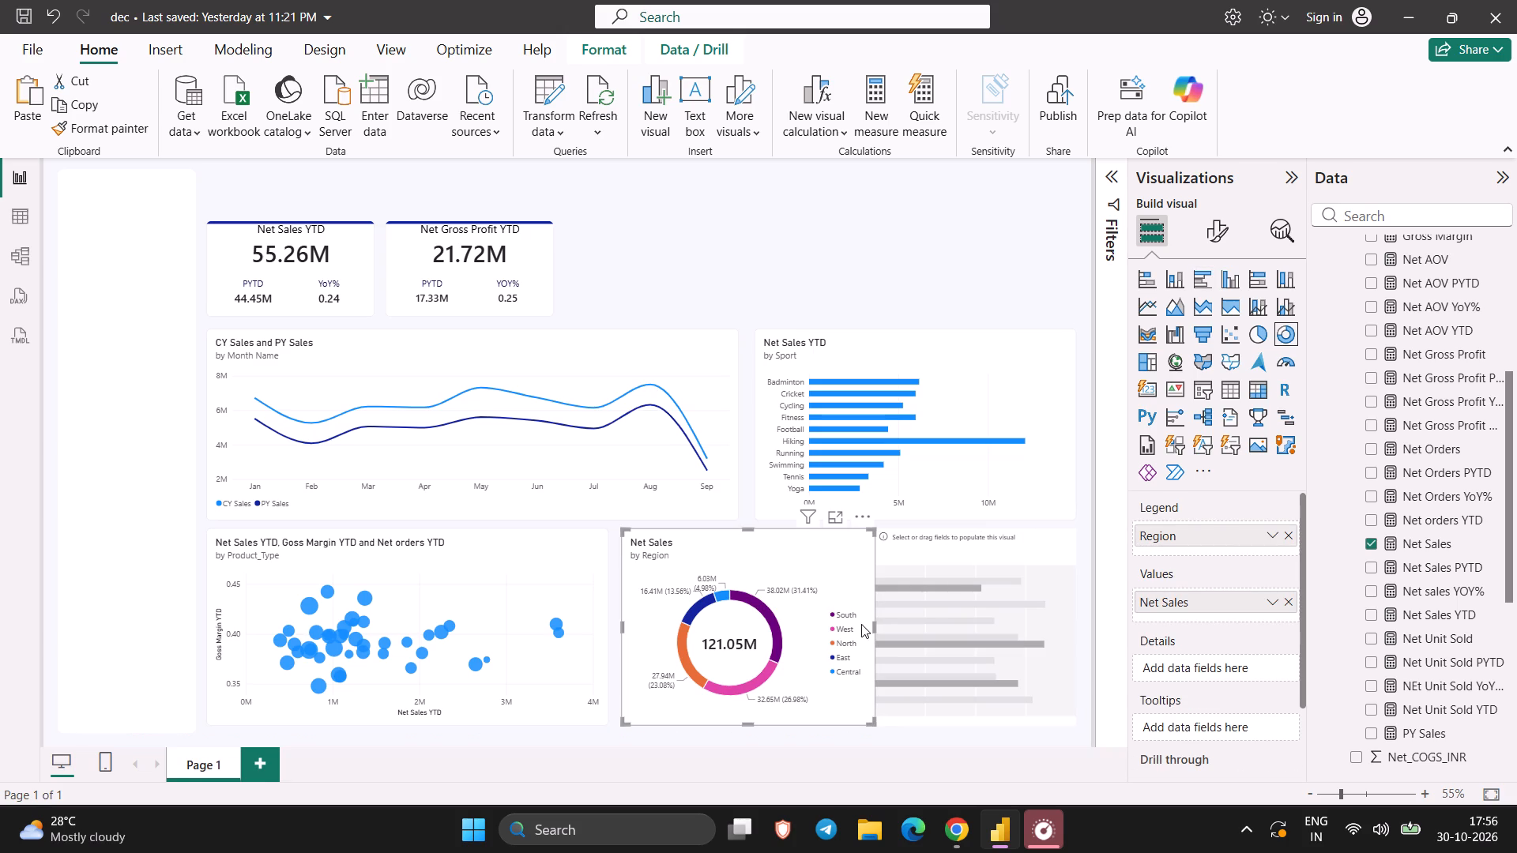
left_click_drag(874, 627, 819, 629)
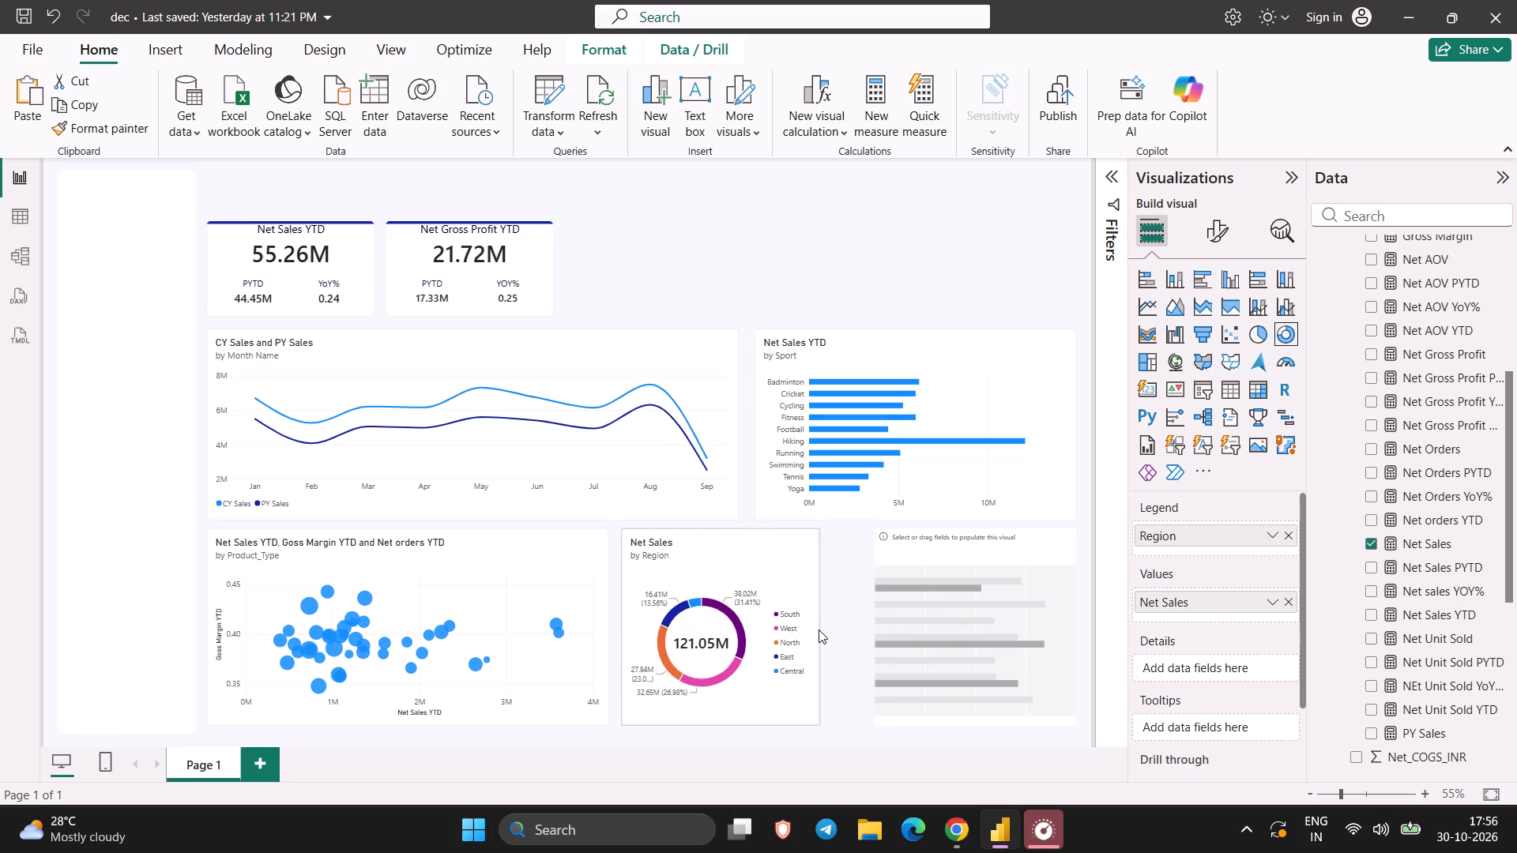
left_click_drag(819, 629, 826, 630)
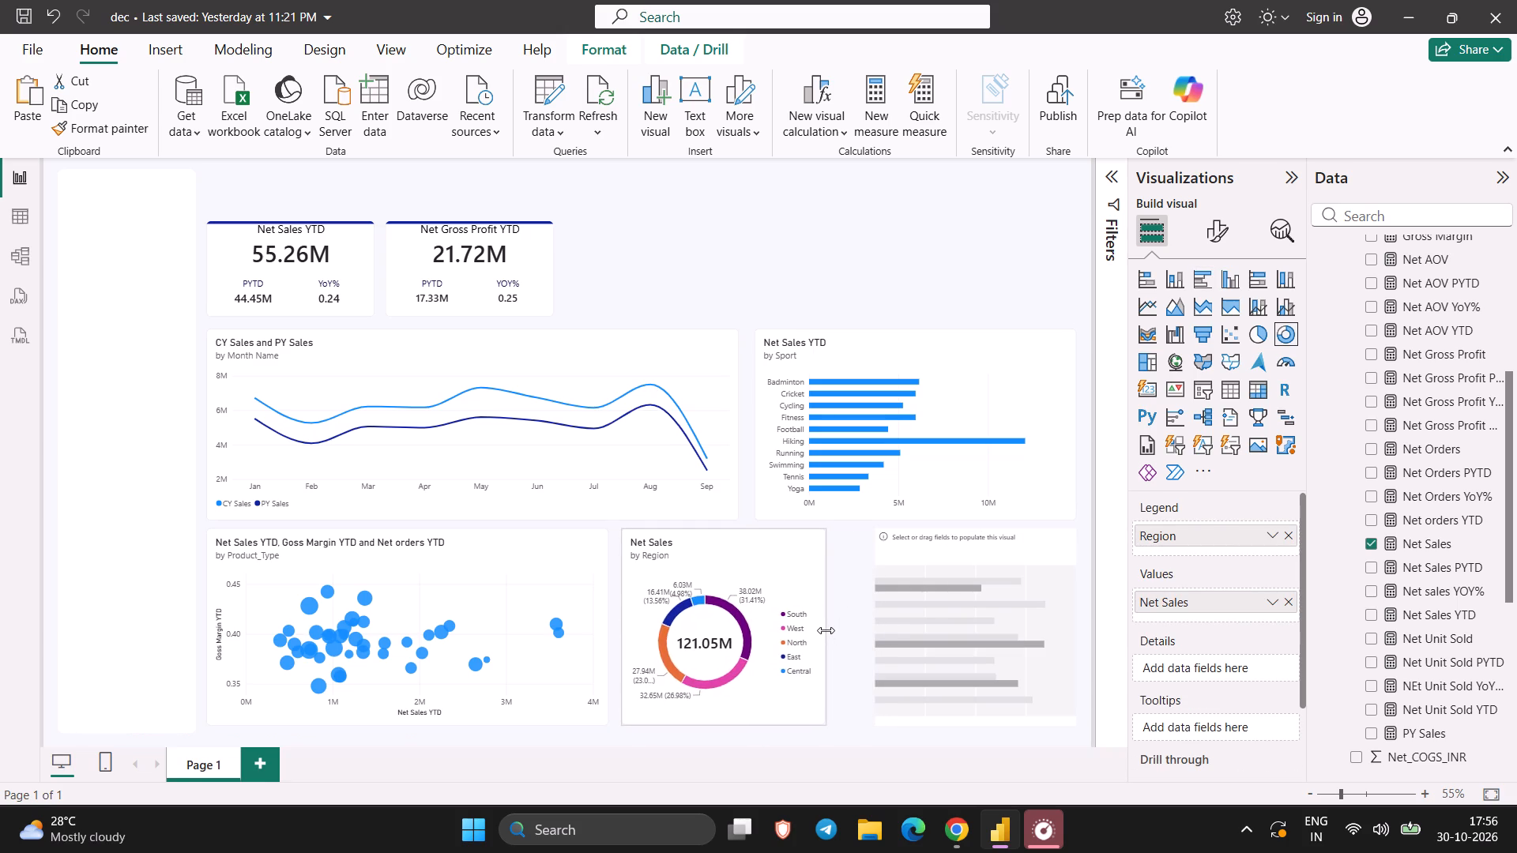
Move the empty bar chart close to the donut chart and widen it to line up with the Sport chart's outer edge.
left_click(870, 631)
left_click(905, 626)
left_click_drag(905, 626, 869, 627)
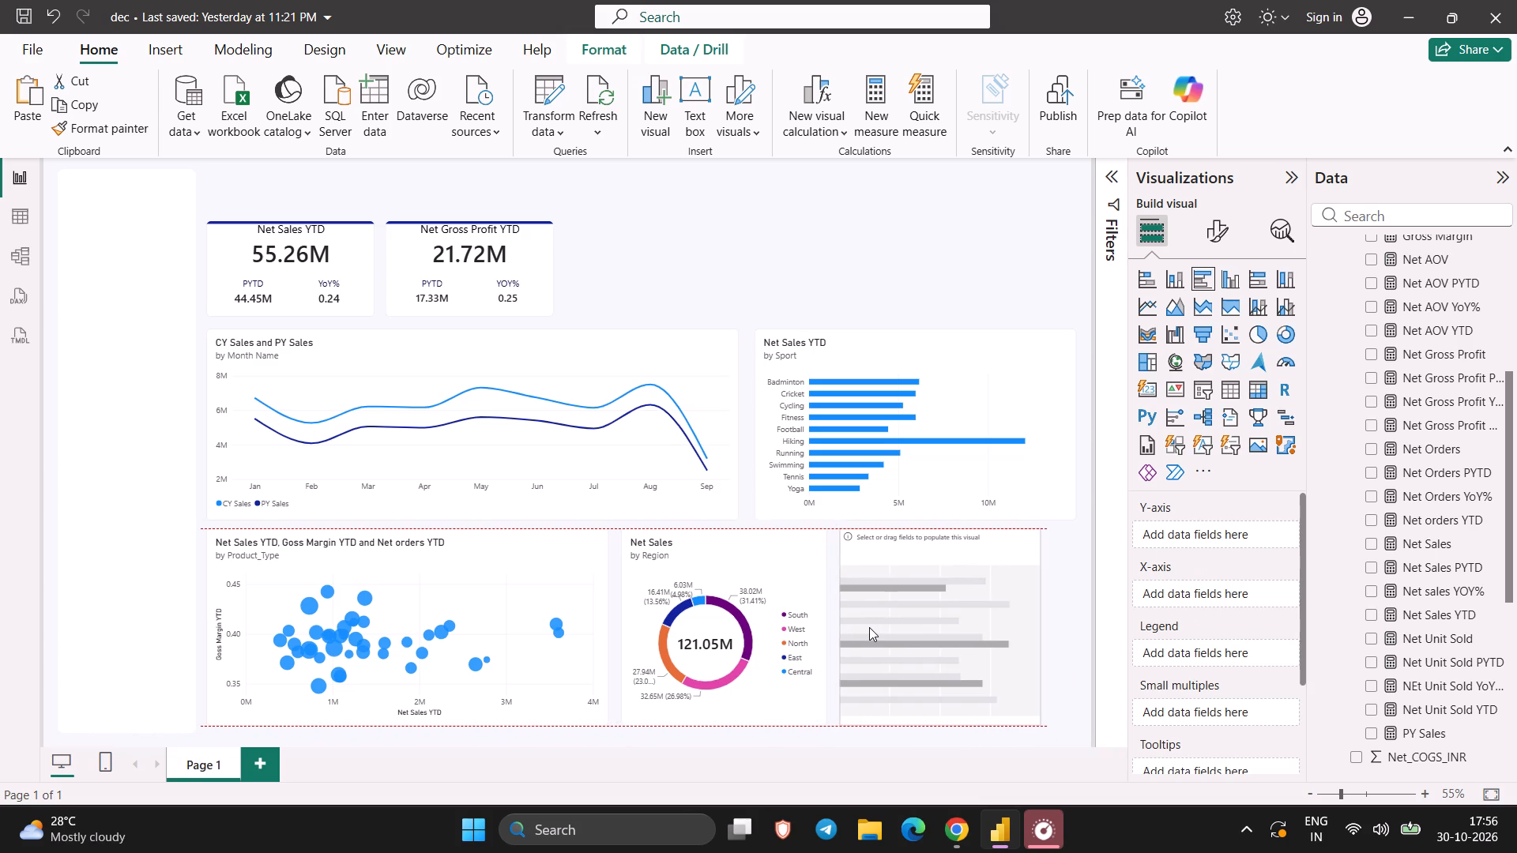
left_click_drag(869, 627, 866, 627)
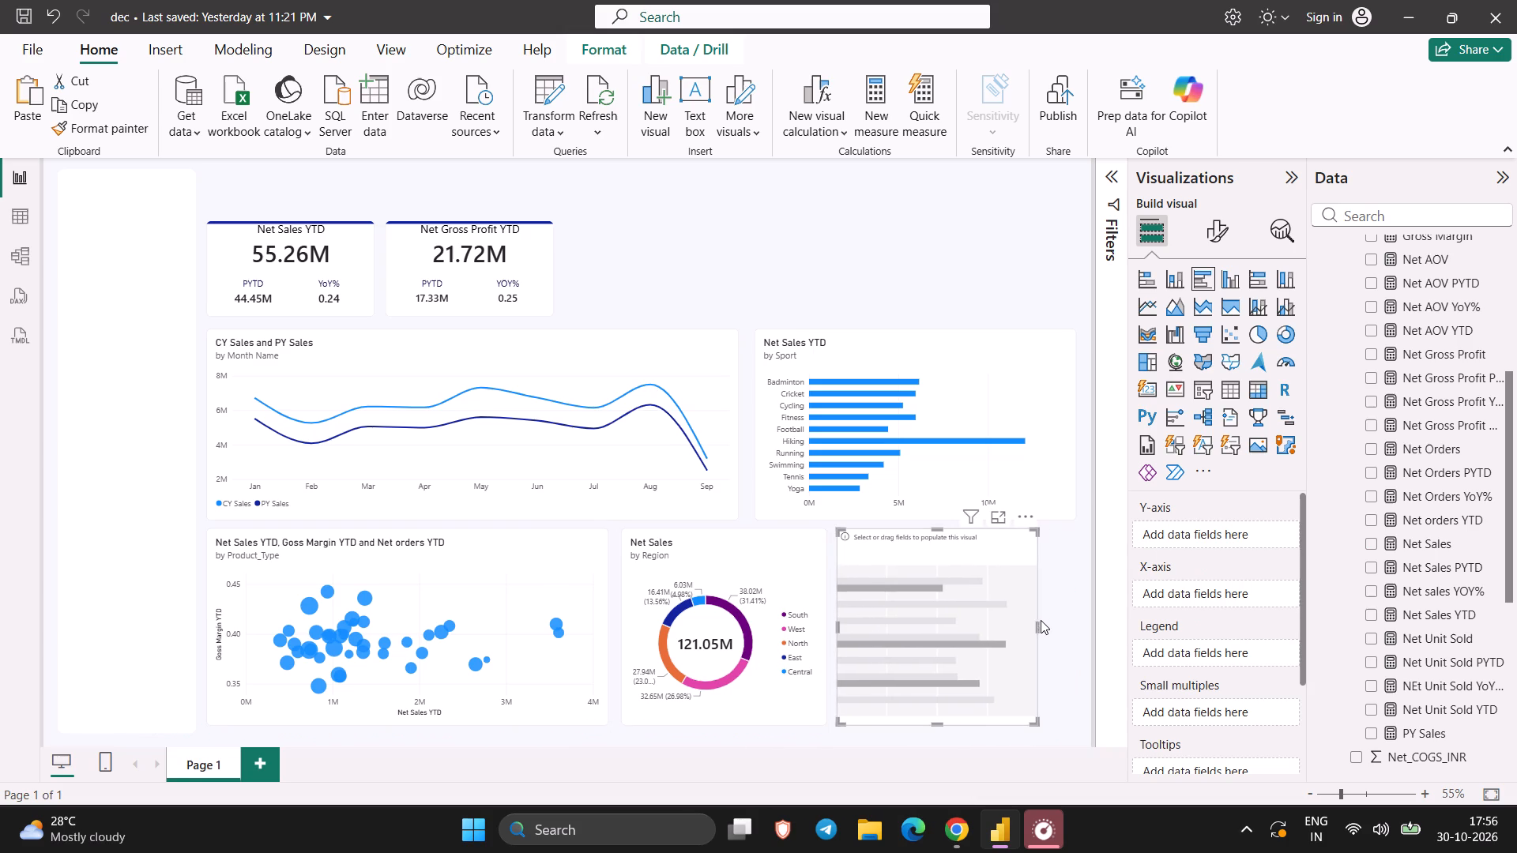
left_click_drag(1037, 623, 1069, 618)
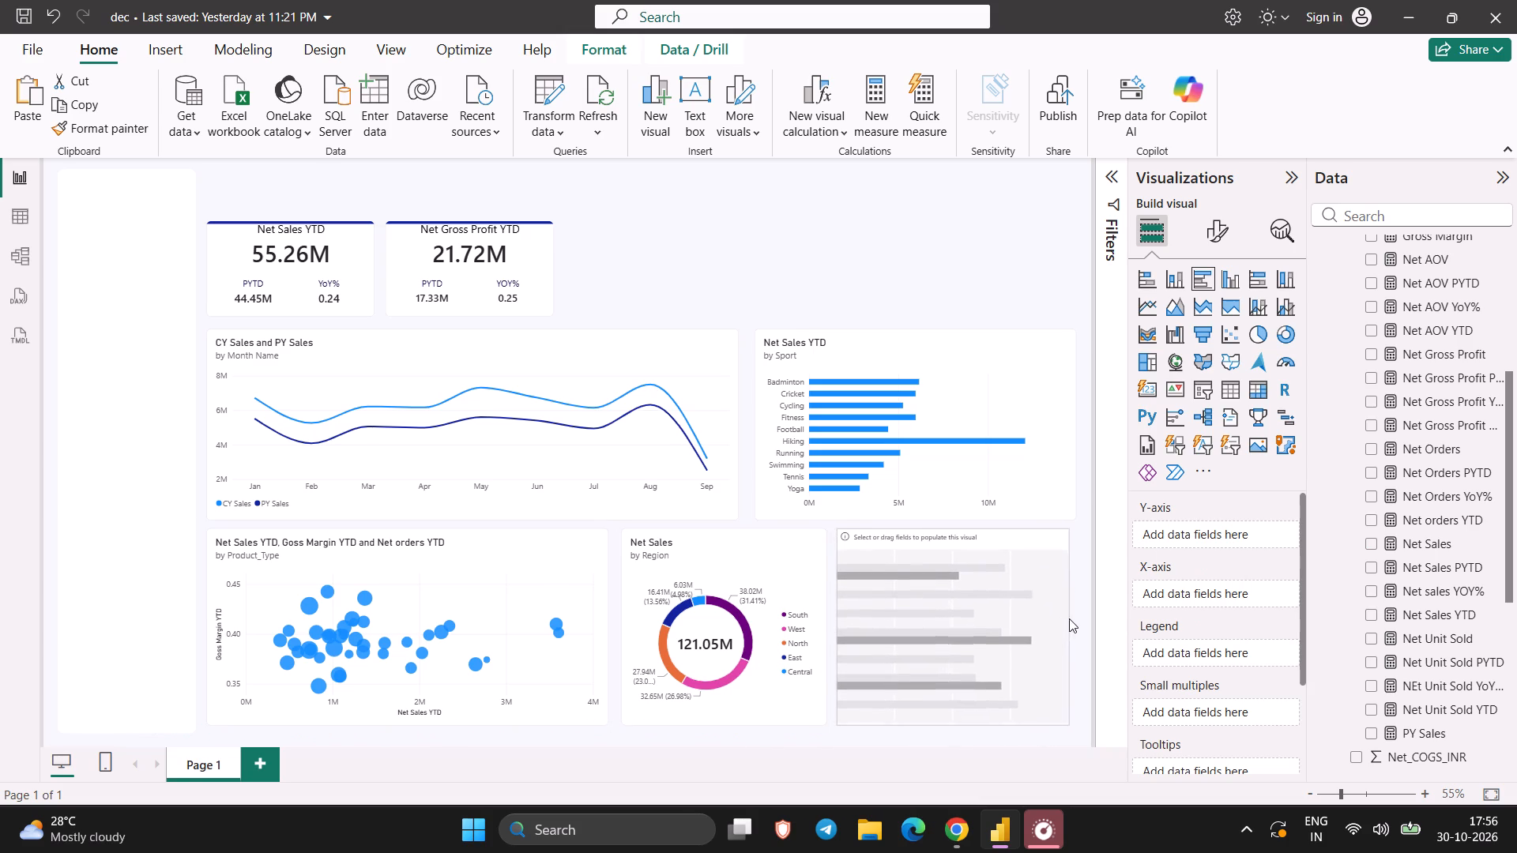
left_click_drag(1069, 618, 1073, 618)
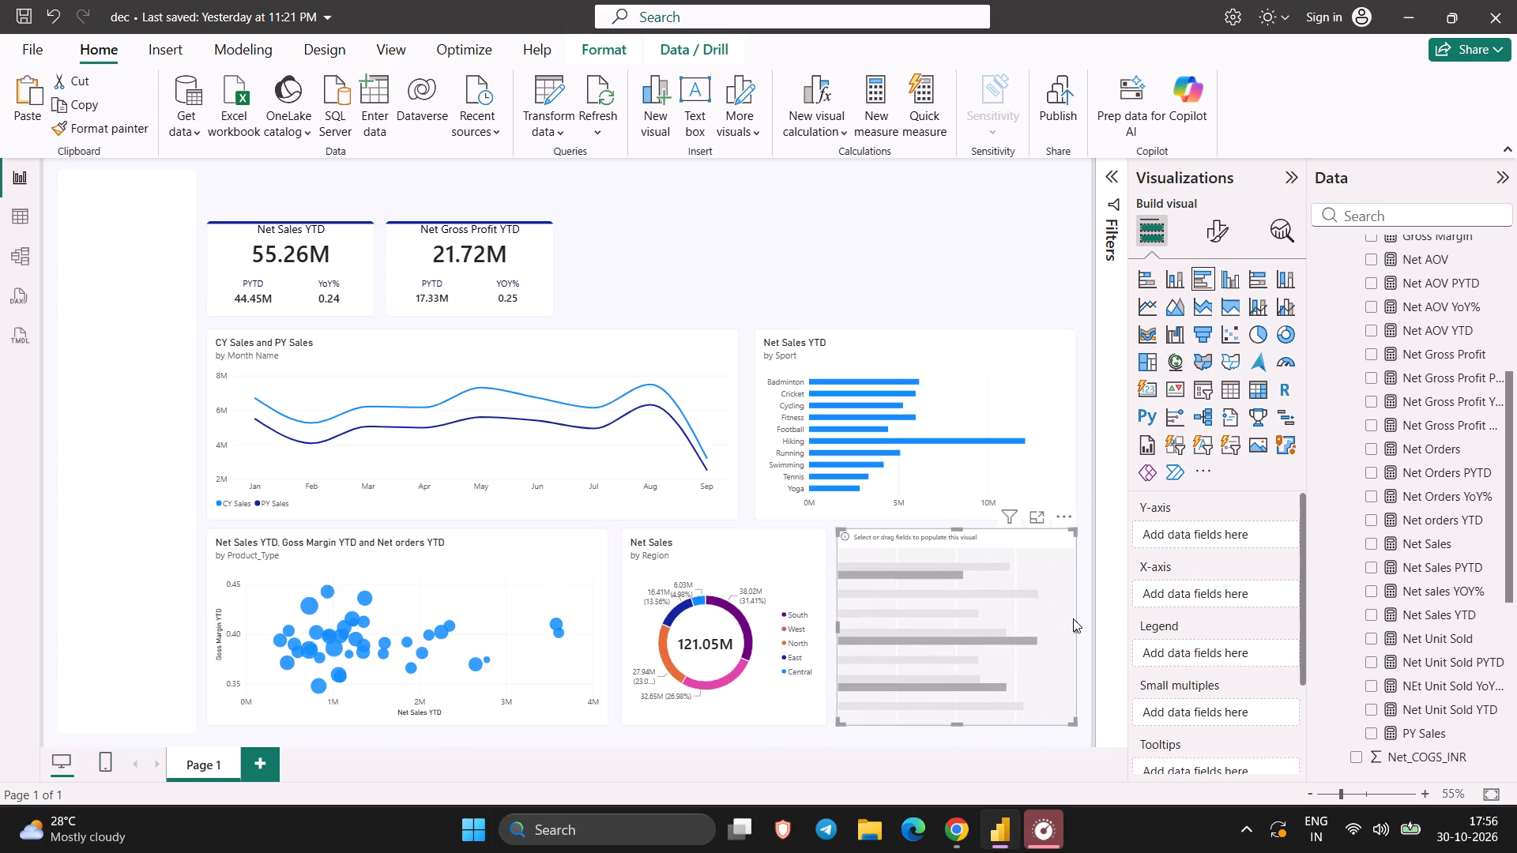
Narrow the Product_Type scatter chart slightly, shift the donut chart next to it, and widen the donut chart to fill the gap.
left_click(589, 614)
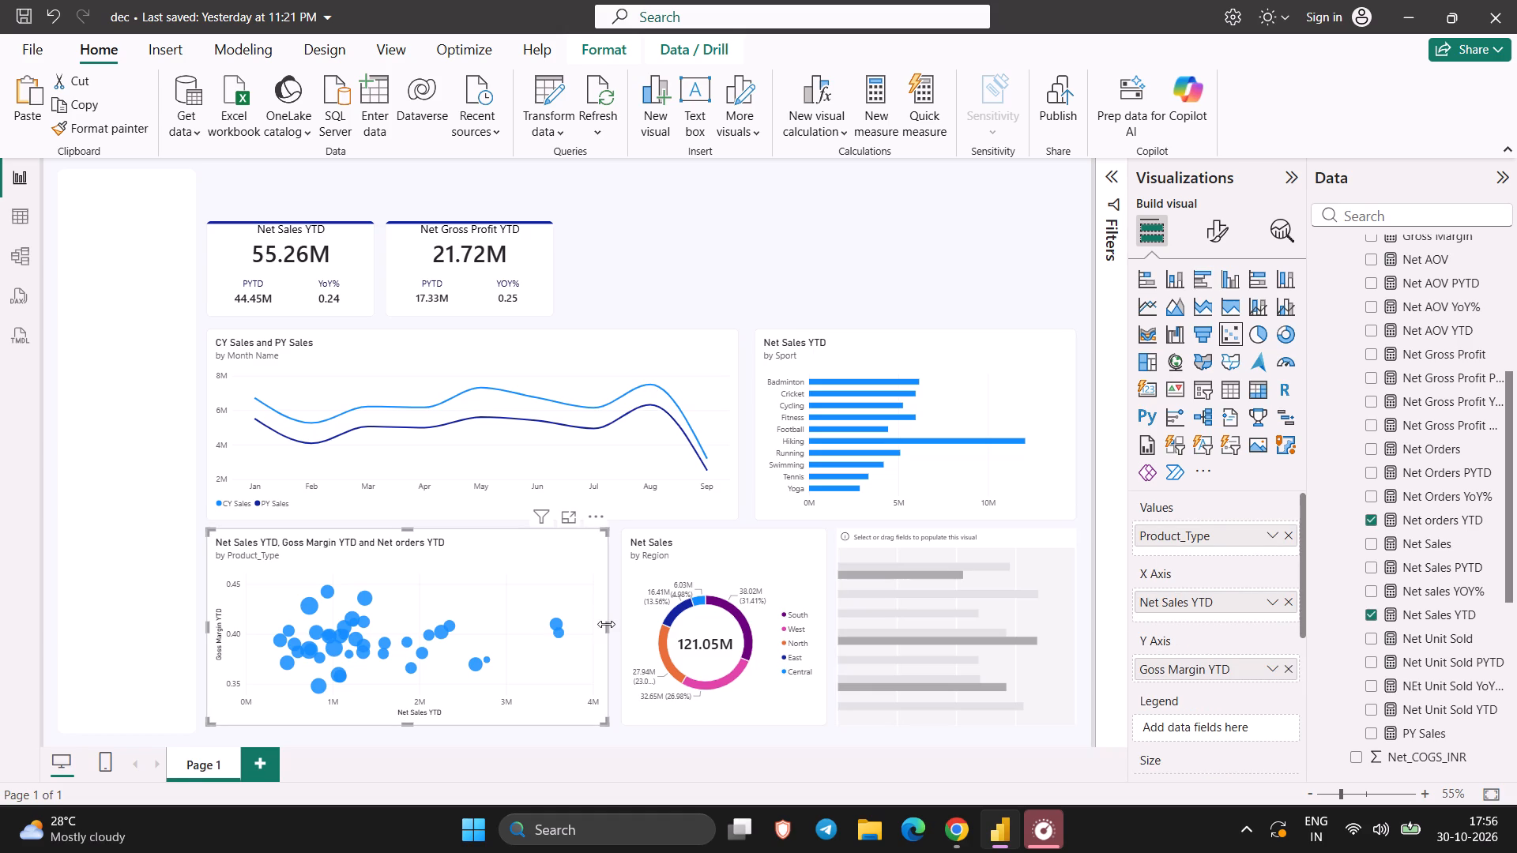
left_click_drag(606, 624, 594, 623)
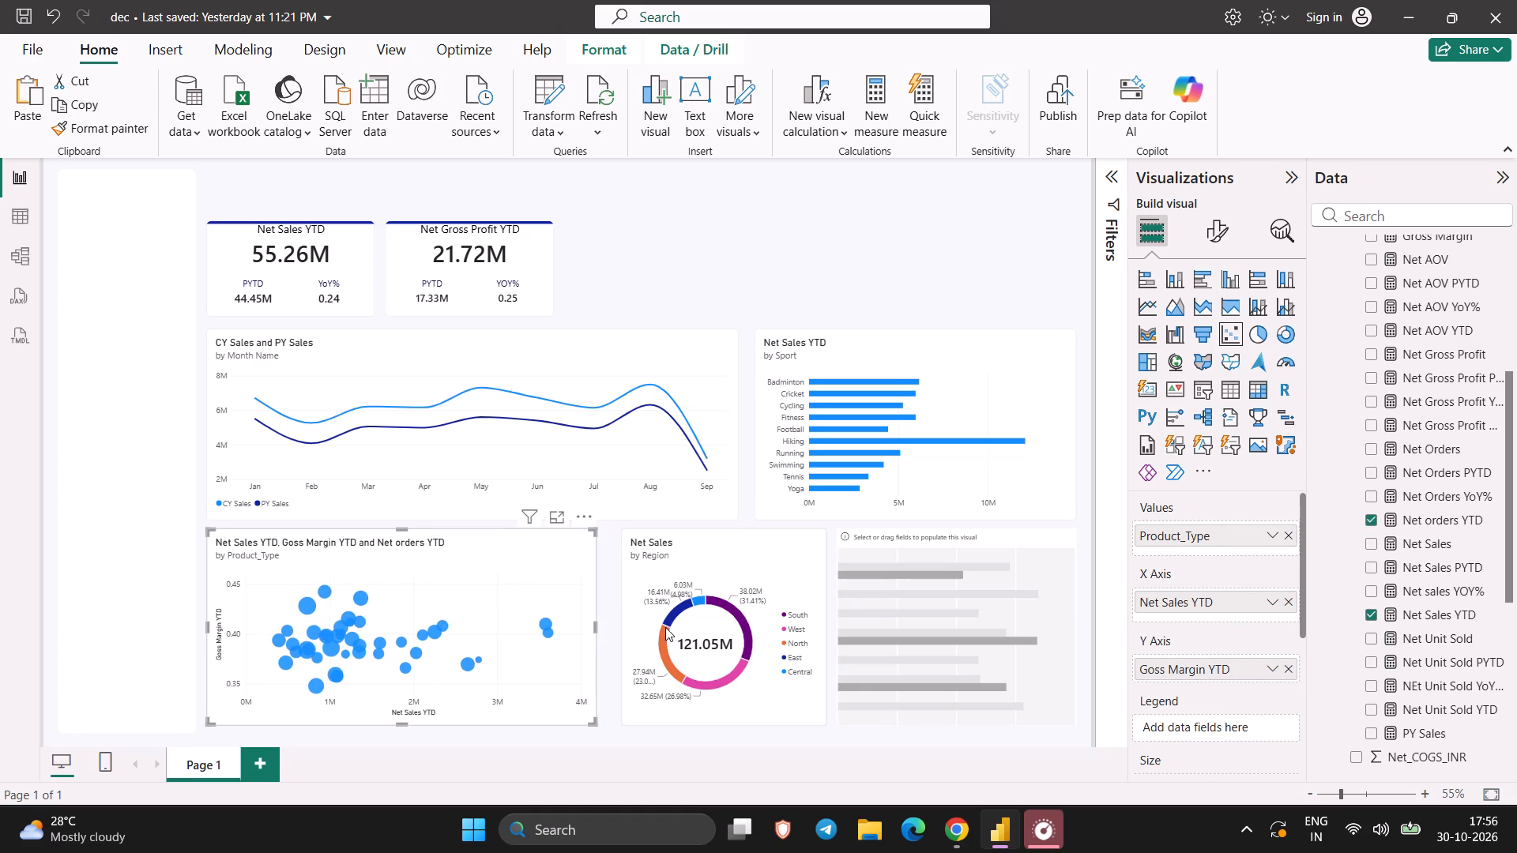
left_click_drag(668, 627, 652, 628)
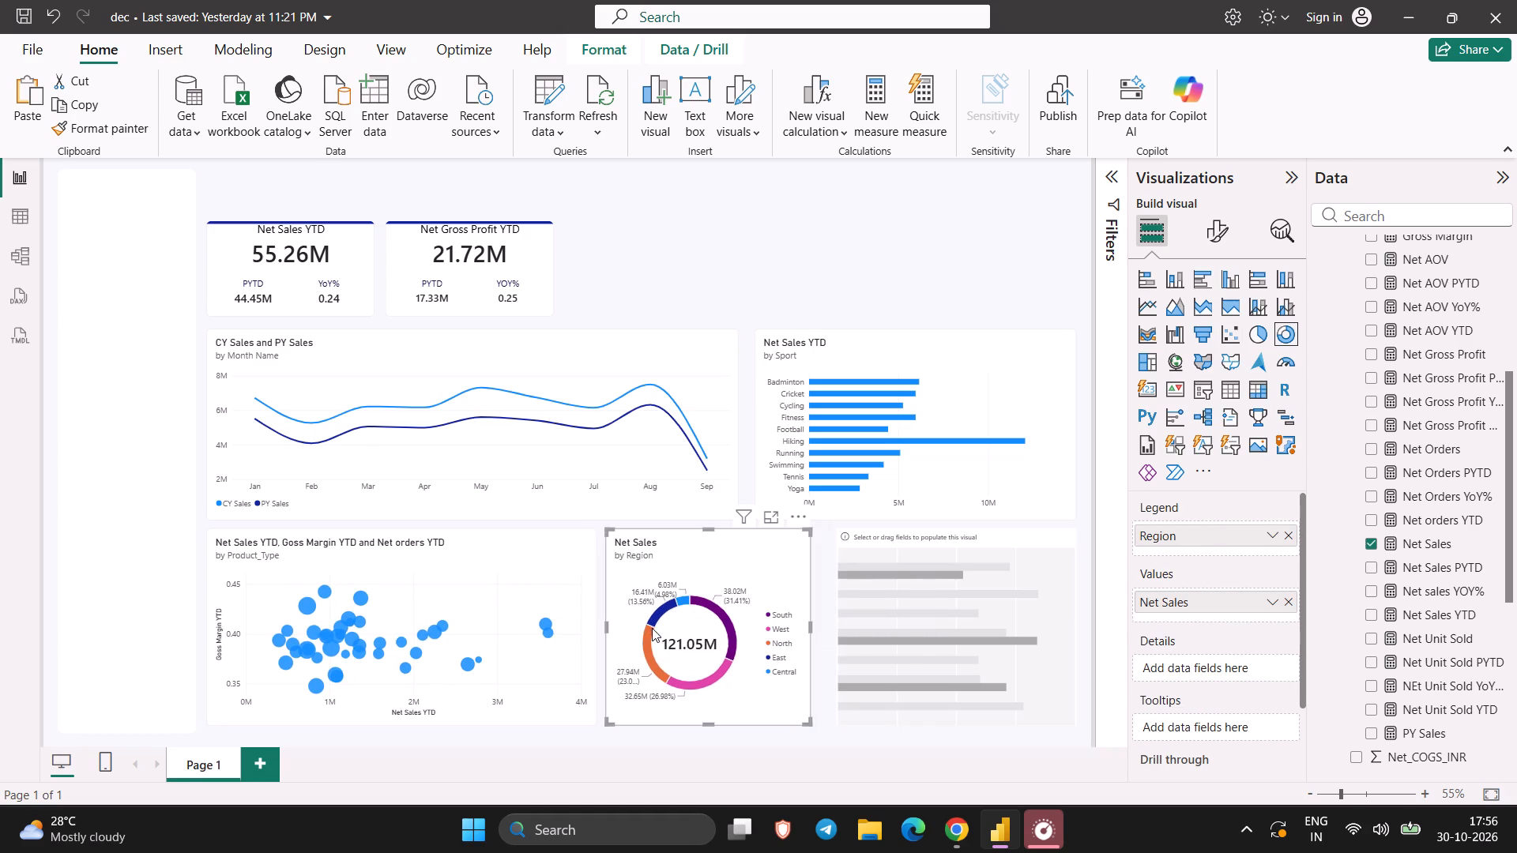
left_click_drag(808, 626, 824, 626)
In the Net Sales YTD by Sport chart, highlight Football and then Yoga, and widen the chart slightly towards the CY and PY Sales line chart.
left_click(782, 427)
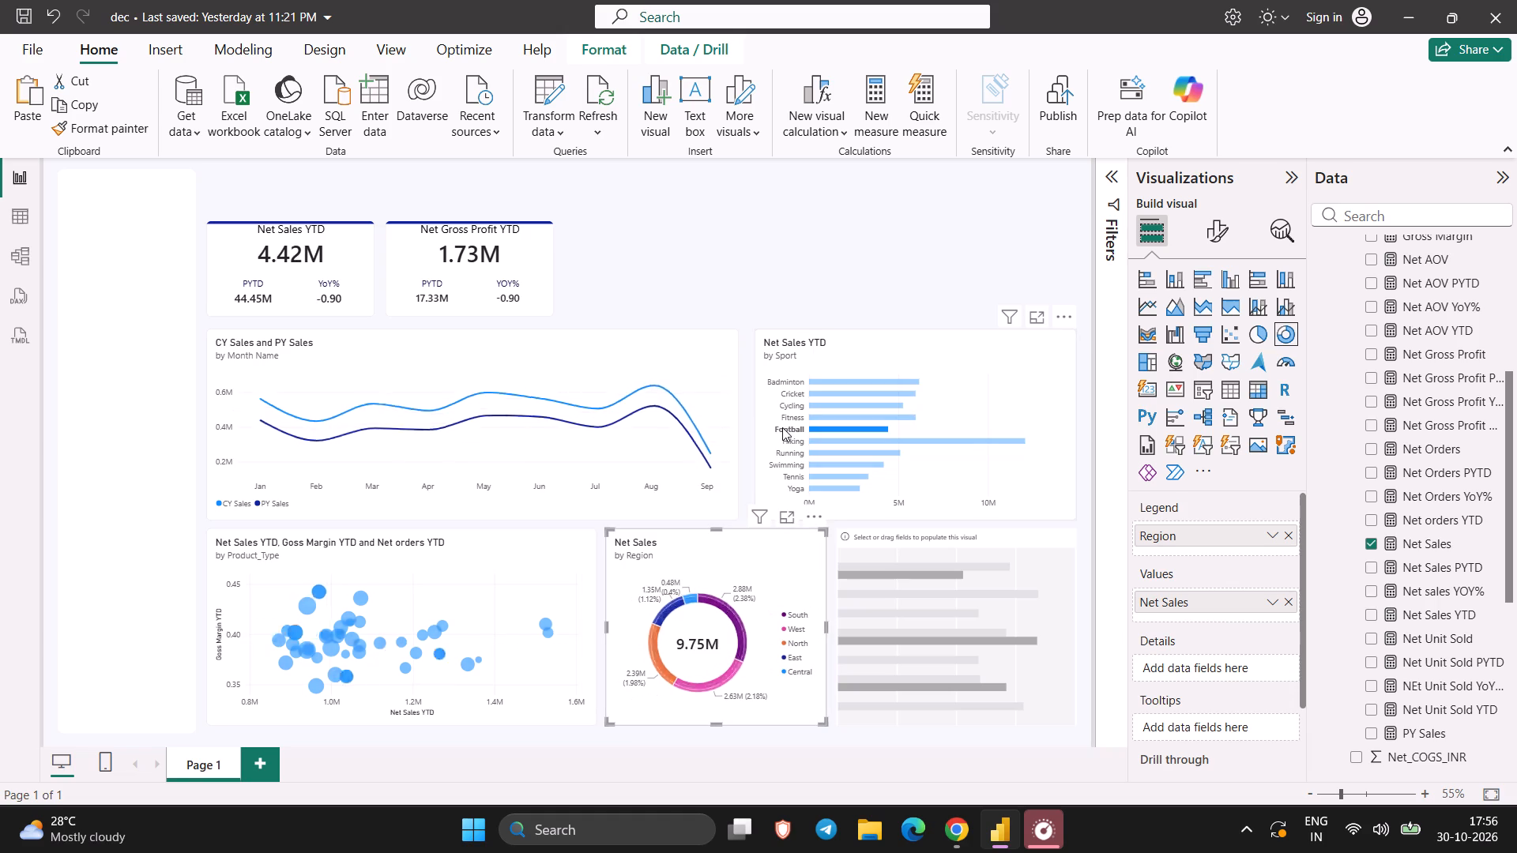
left_click(876, 365)
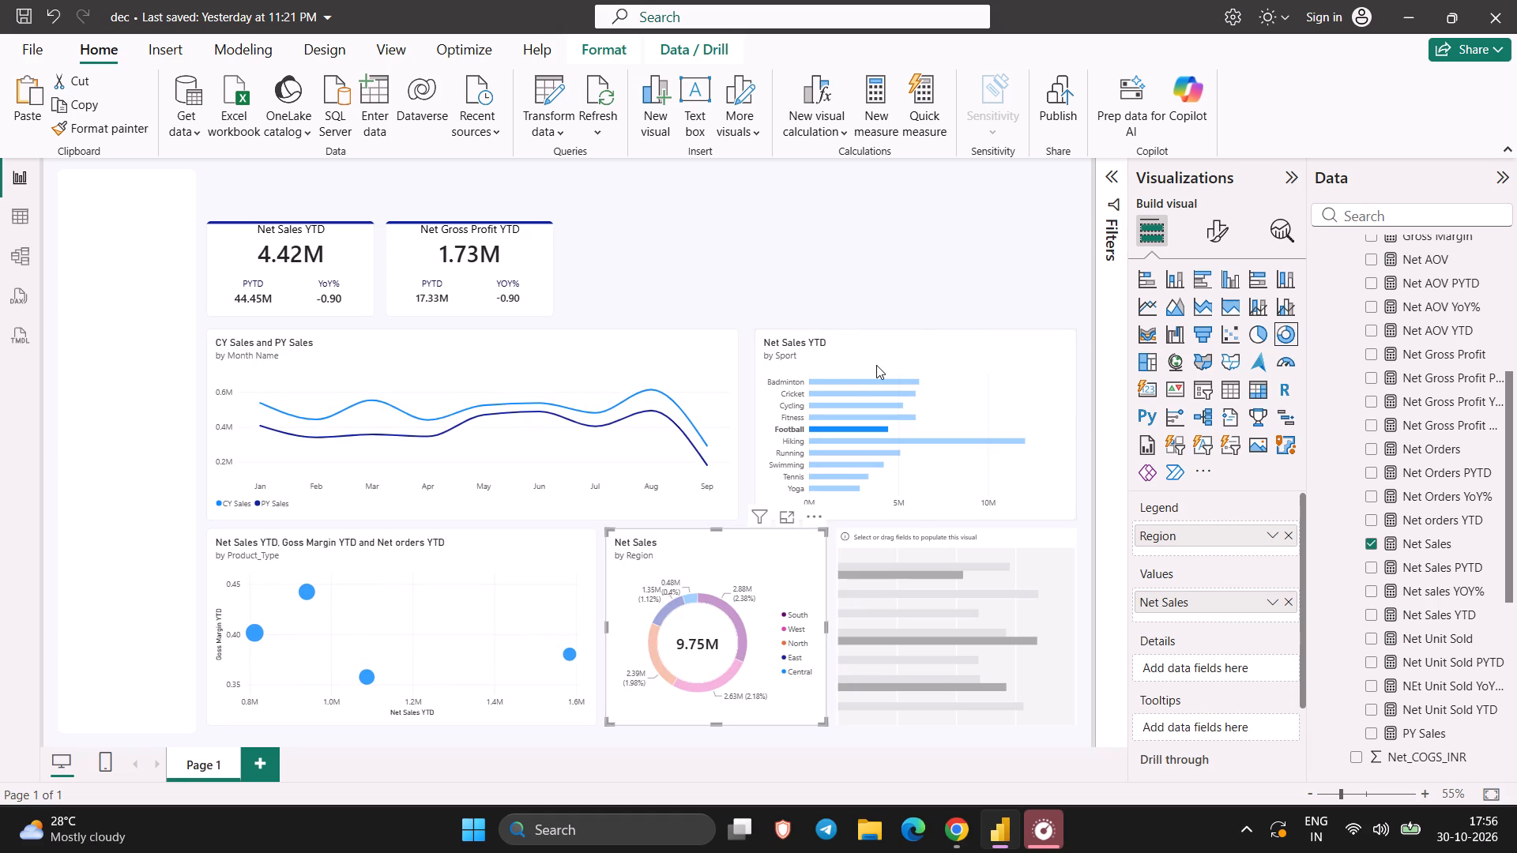
left_click(886, 340)
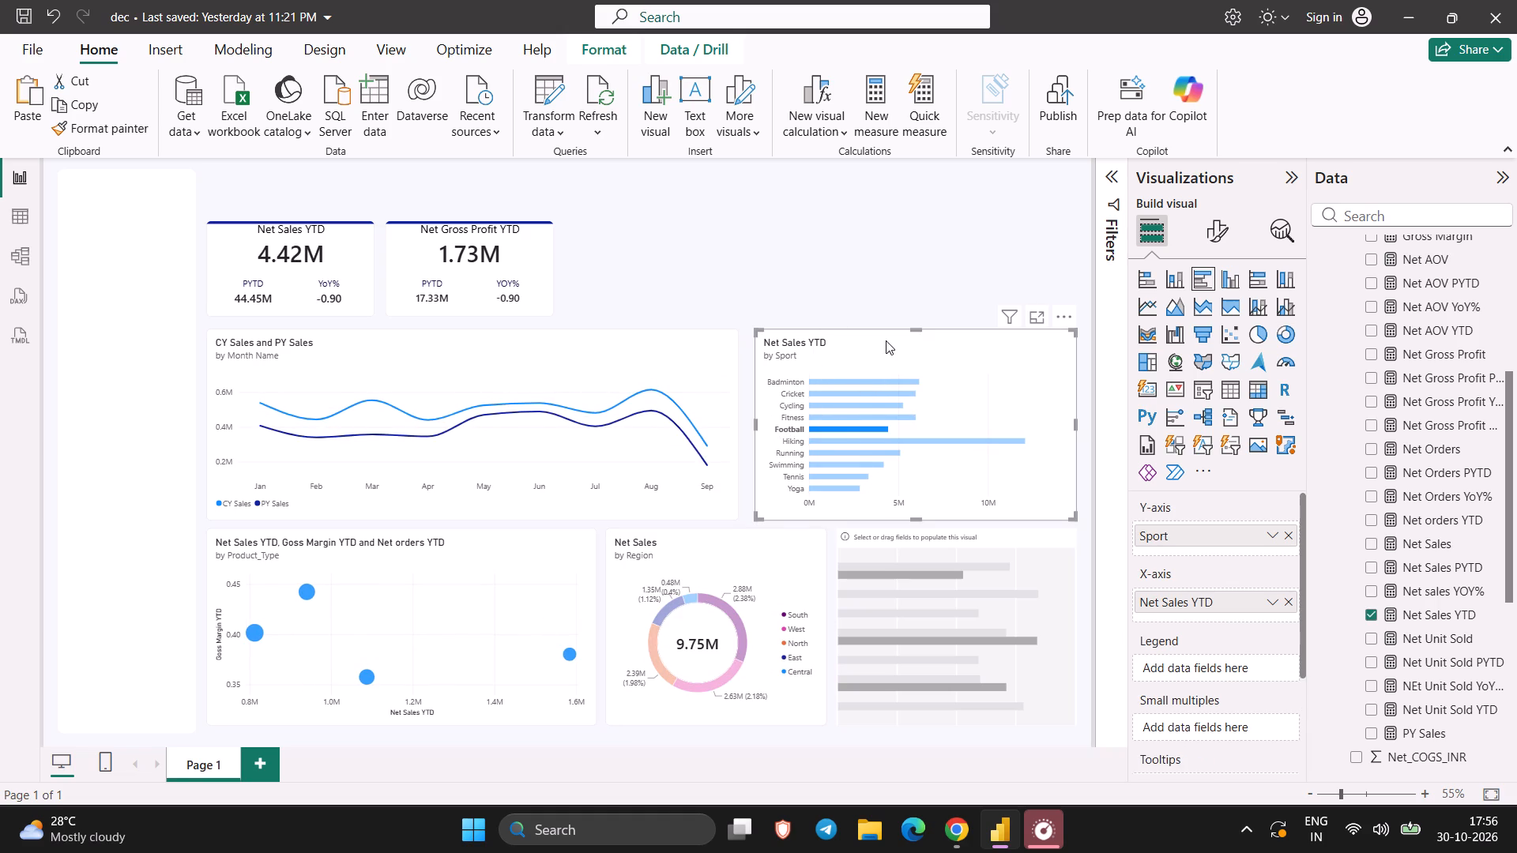
left_click(861, 427)
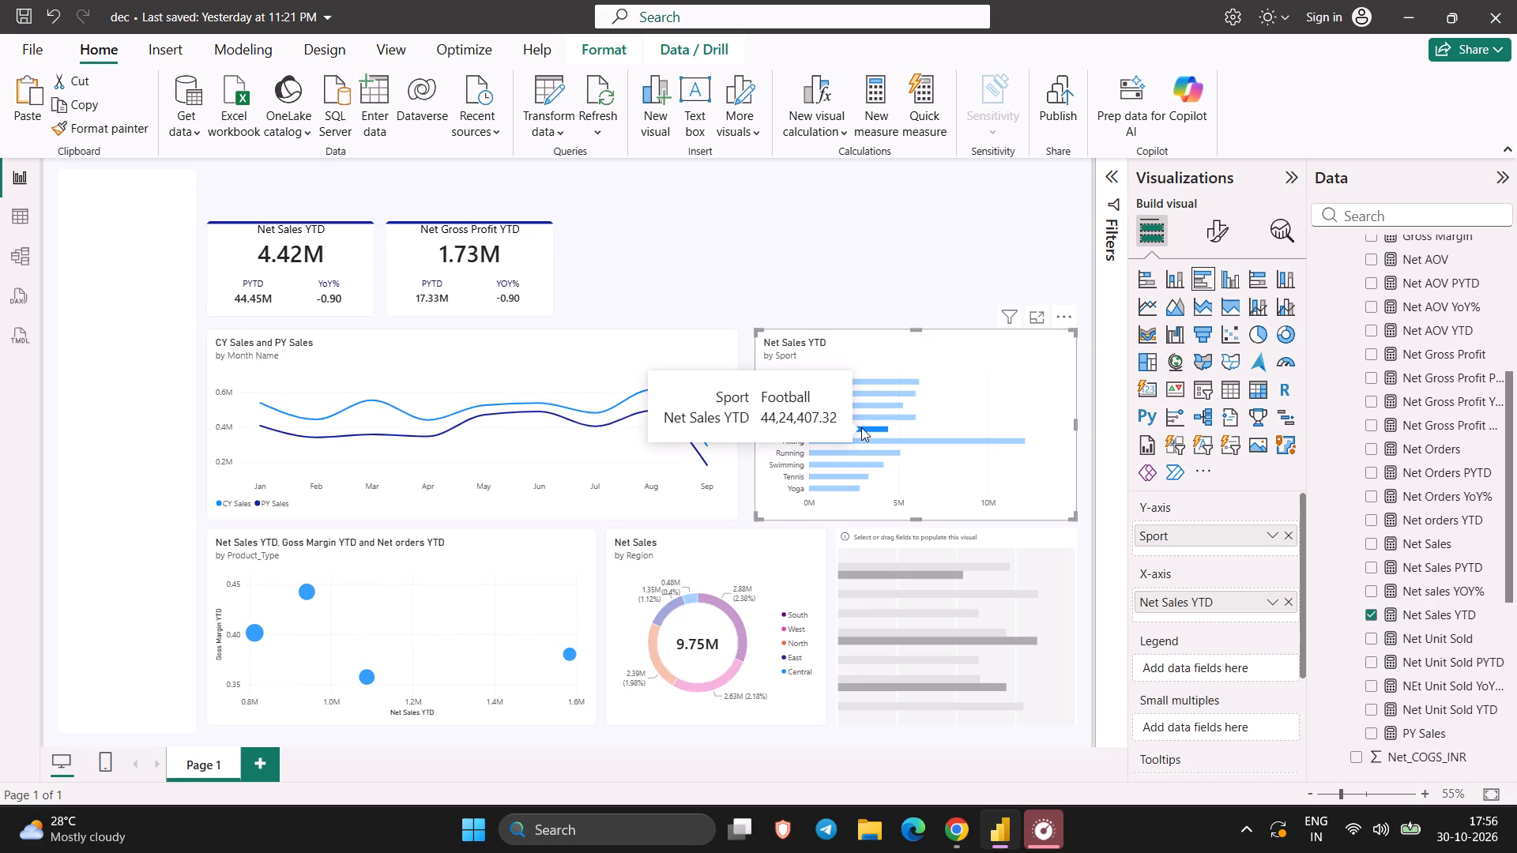
left_click(838, 490)
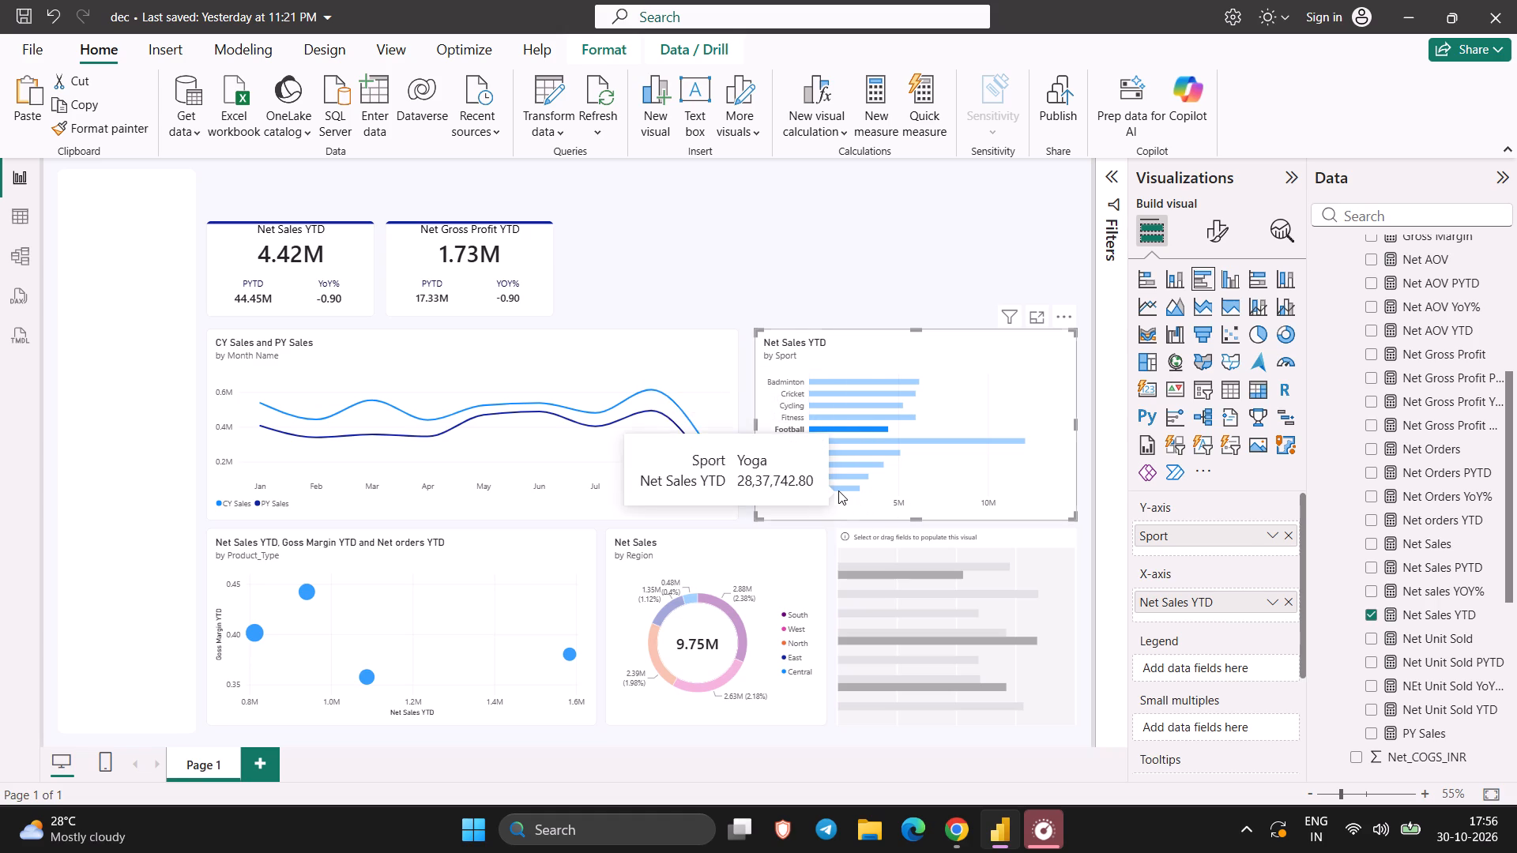
left_click(755, 426)
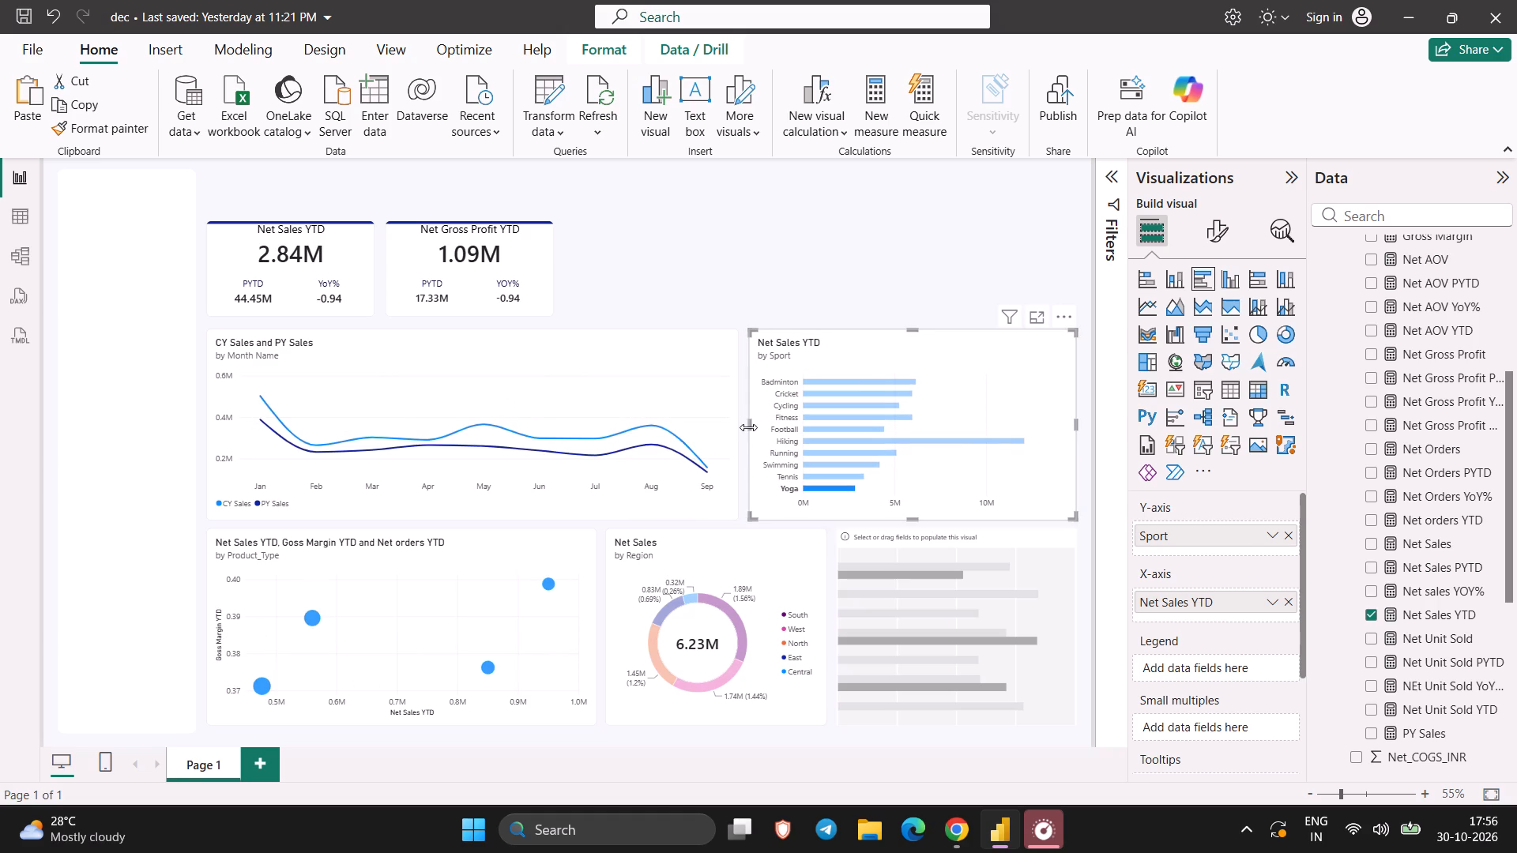
left_click(869, 356)
Clear the Yoga highlight in the Net Sales YTD by Sport chart so the report's visuals are no longer cross-filtered.
left_click(699, 640)
double_click(863, 337)
double_click(794, 343)
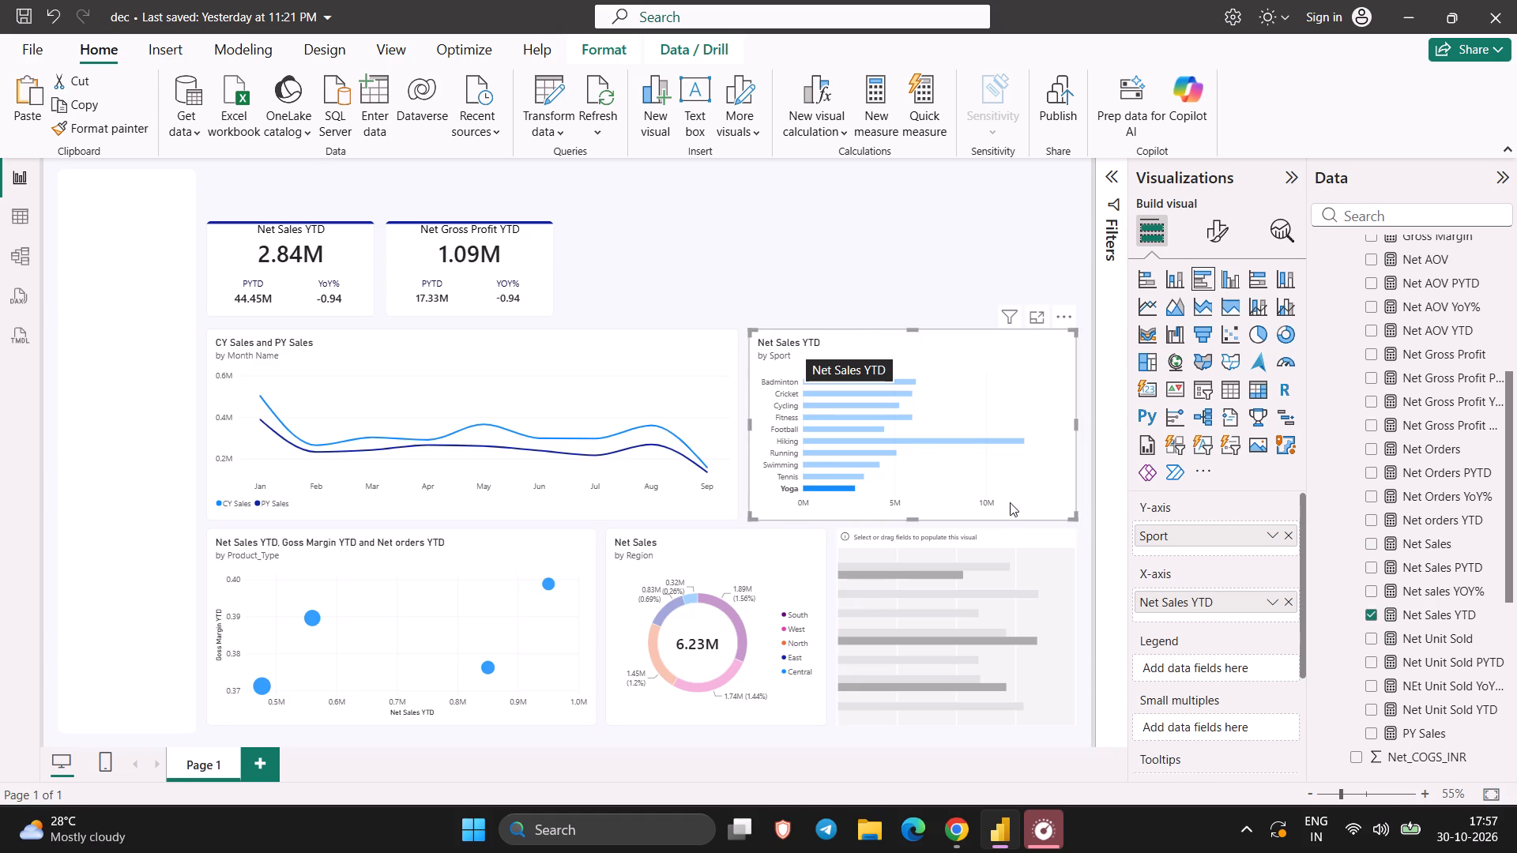
left_click(990, 498)
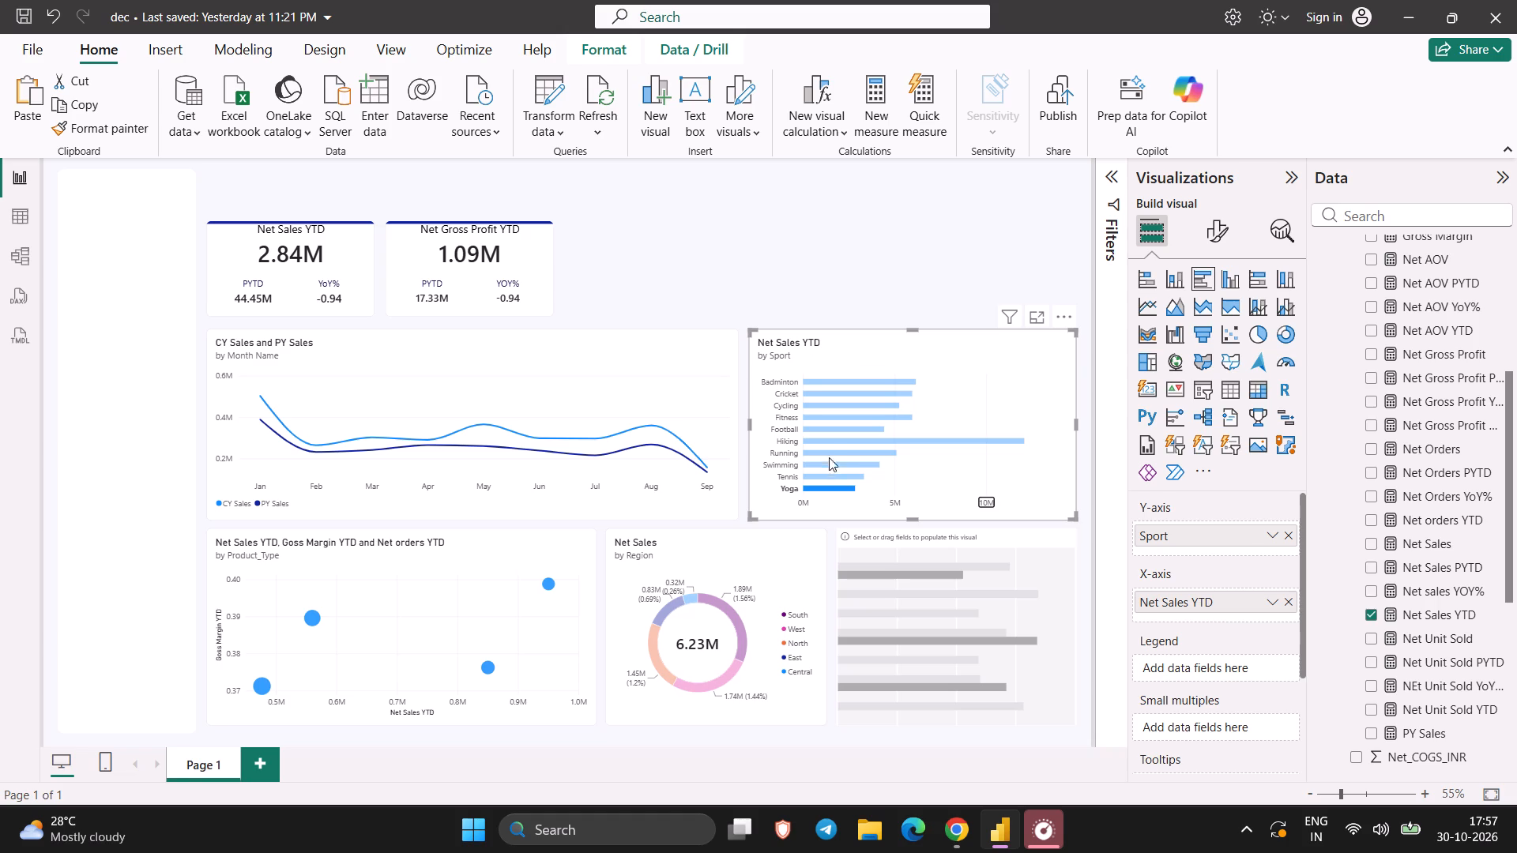
left_click(830, 445)
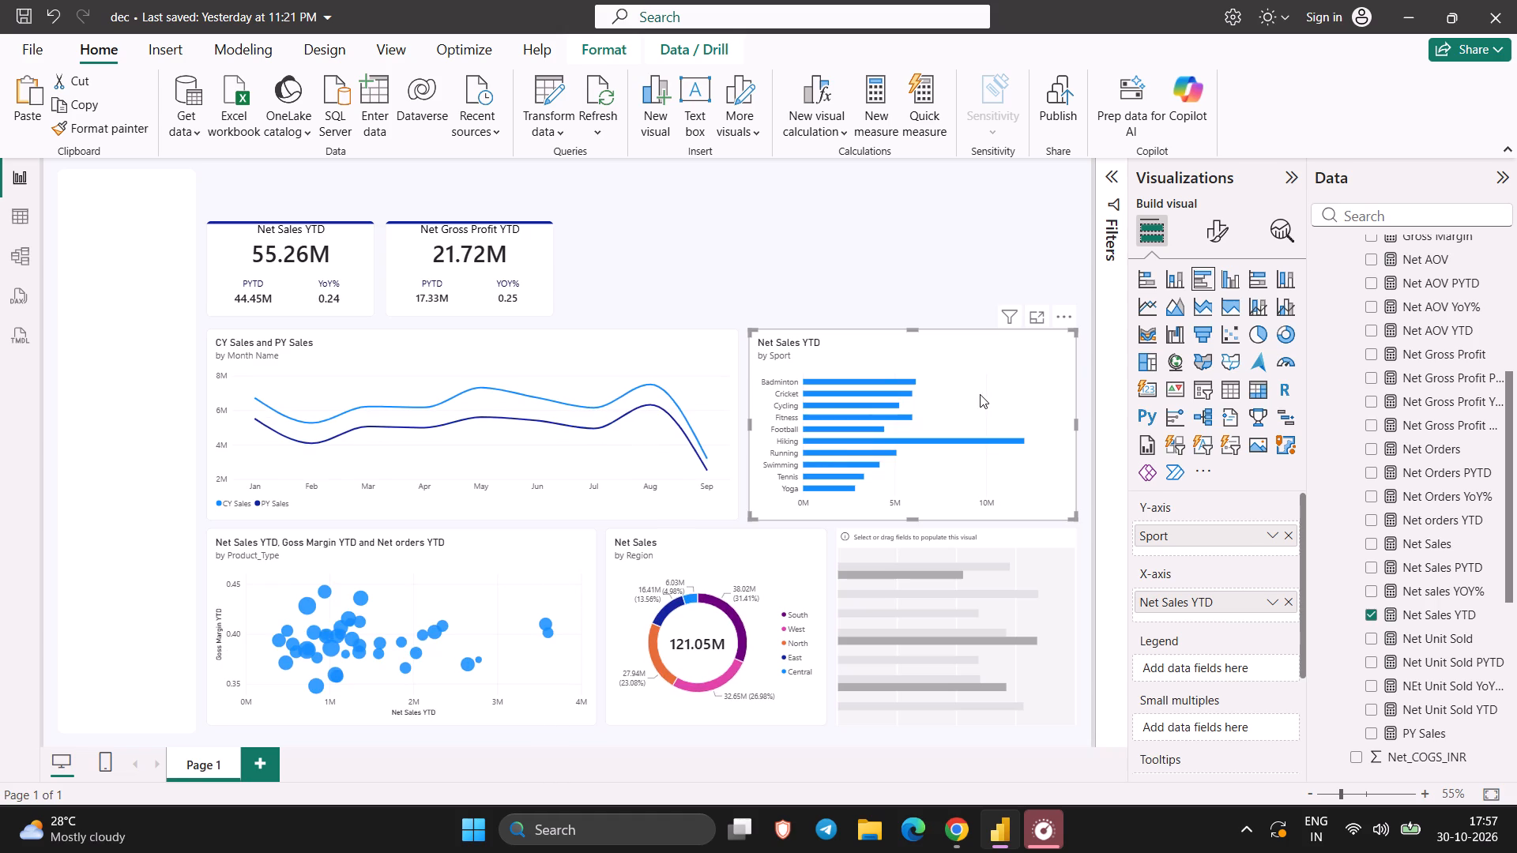
Fill the empty bar chart beside the donut chart with Brand_Label from products on the Y-axis and Net Sales YTD on the X-axis.
left_click(943, 663)
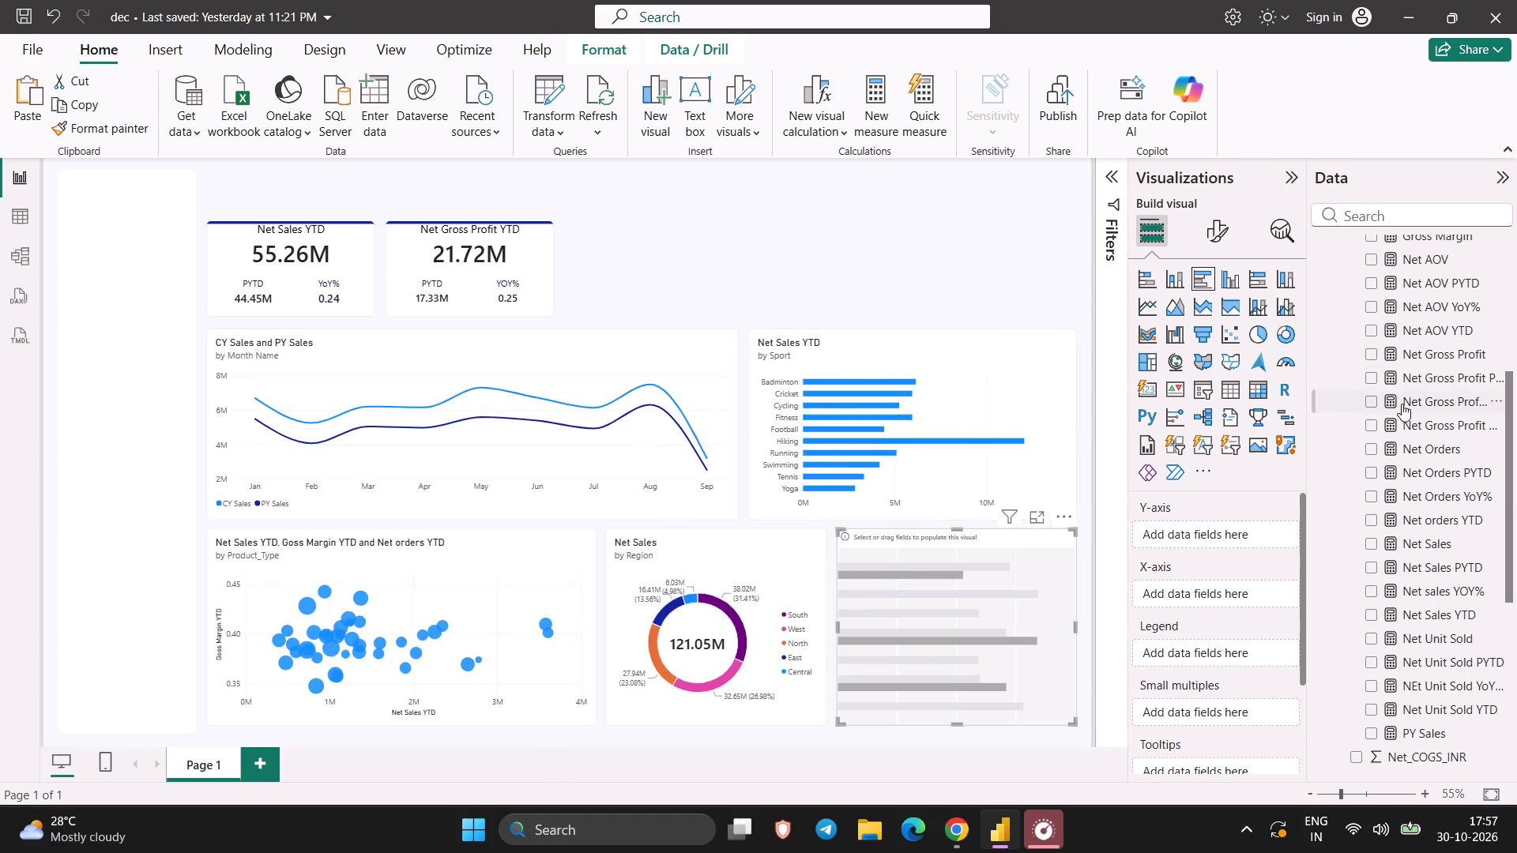
scroll(1402, 404, "up", 7)
left_click(1323, 292)
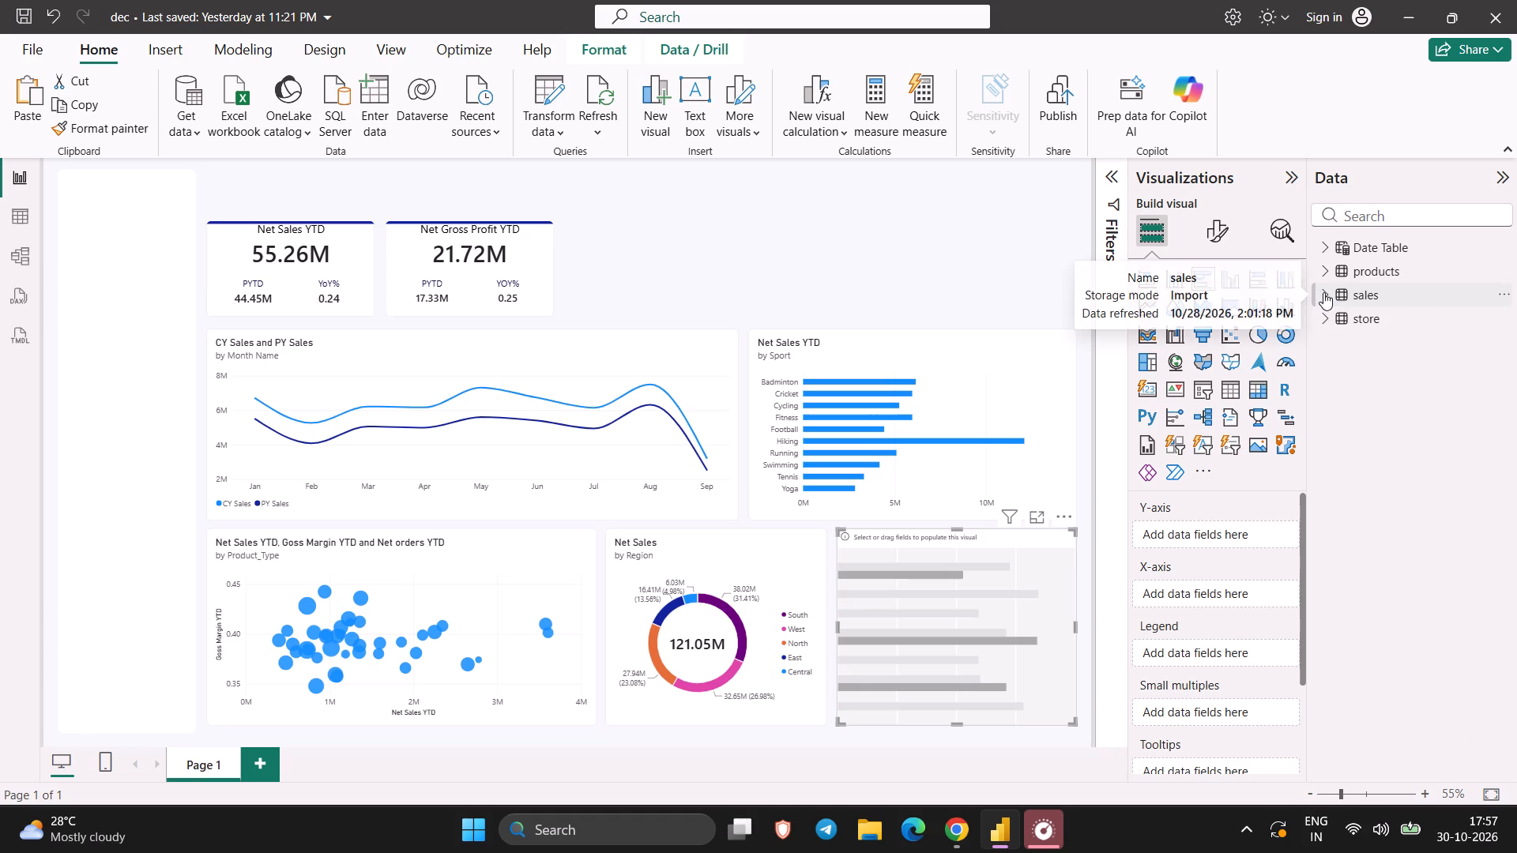
left_click(1325, 318)
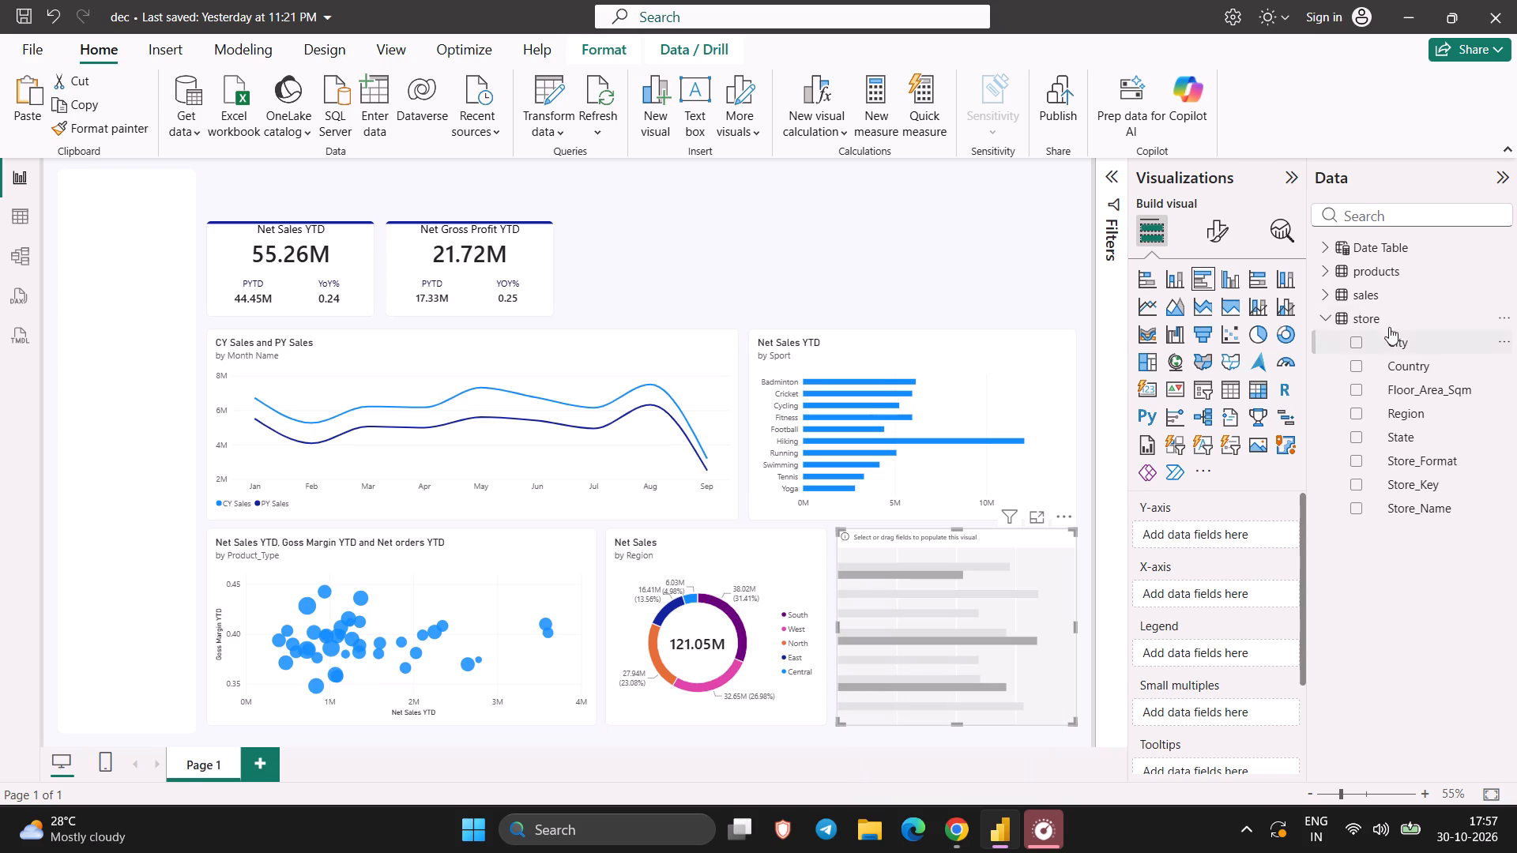
left_click(1330, 263)
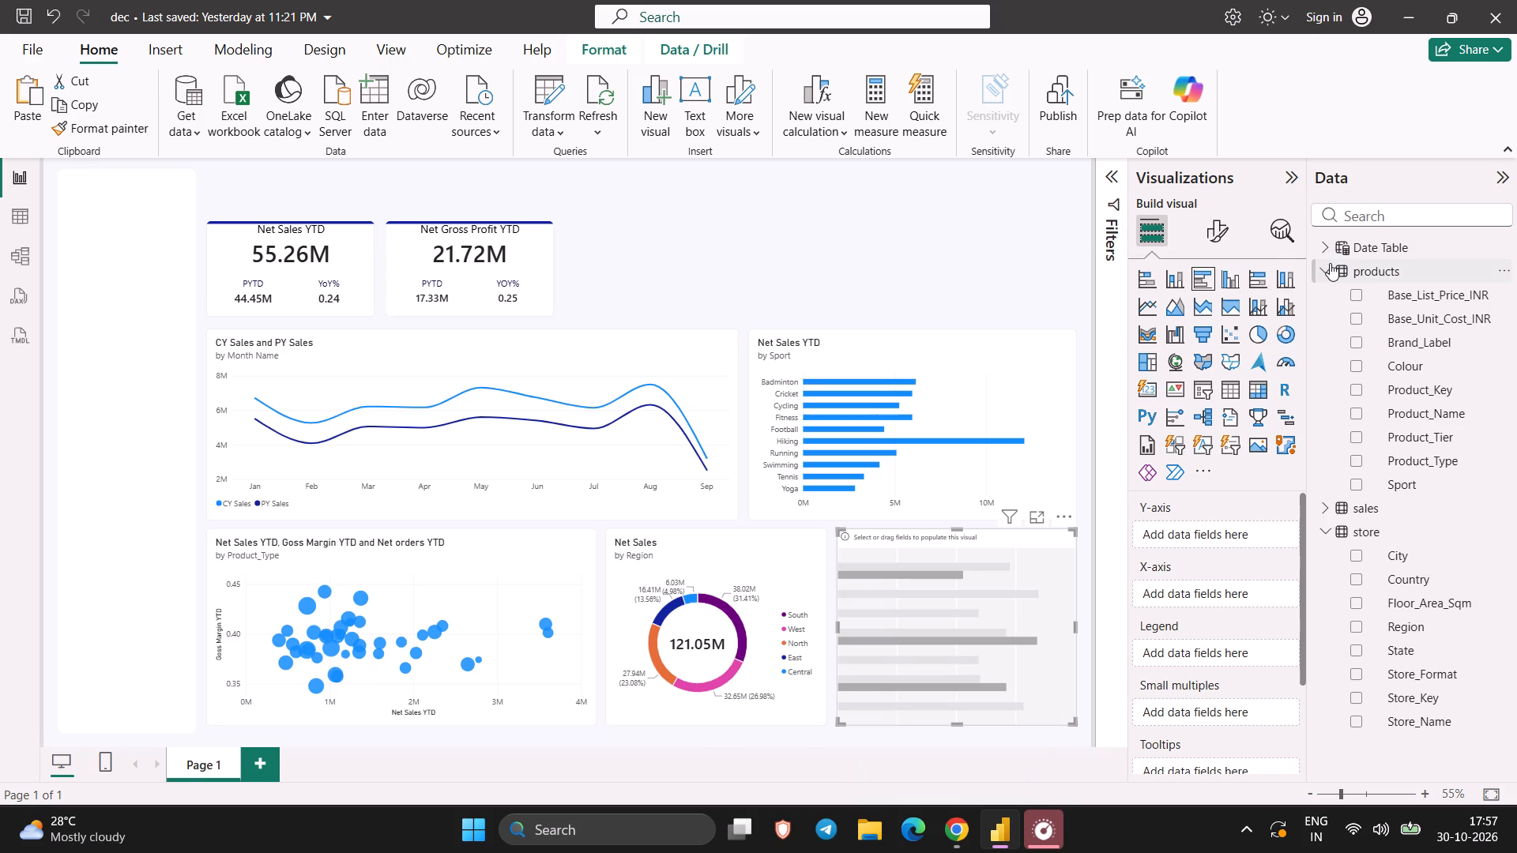
left_click(1357, 340)
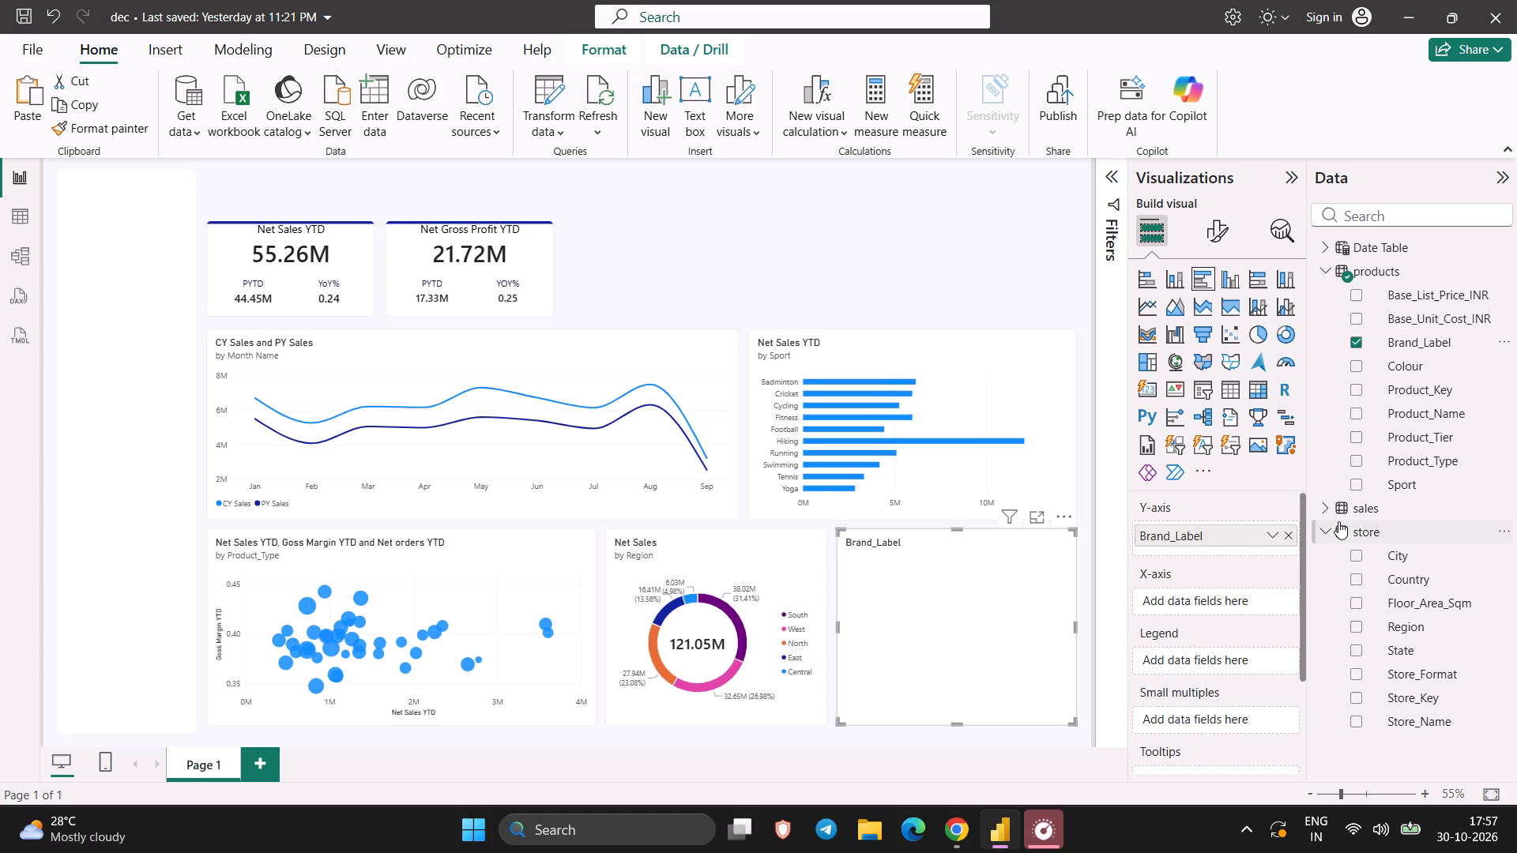
left_click(1320, 265)
left_click(1325, 289)
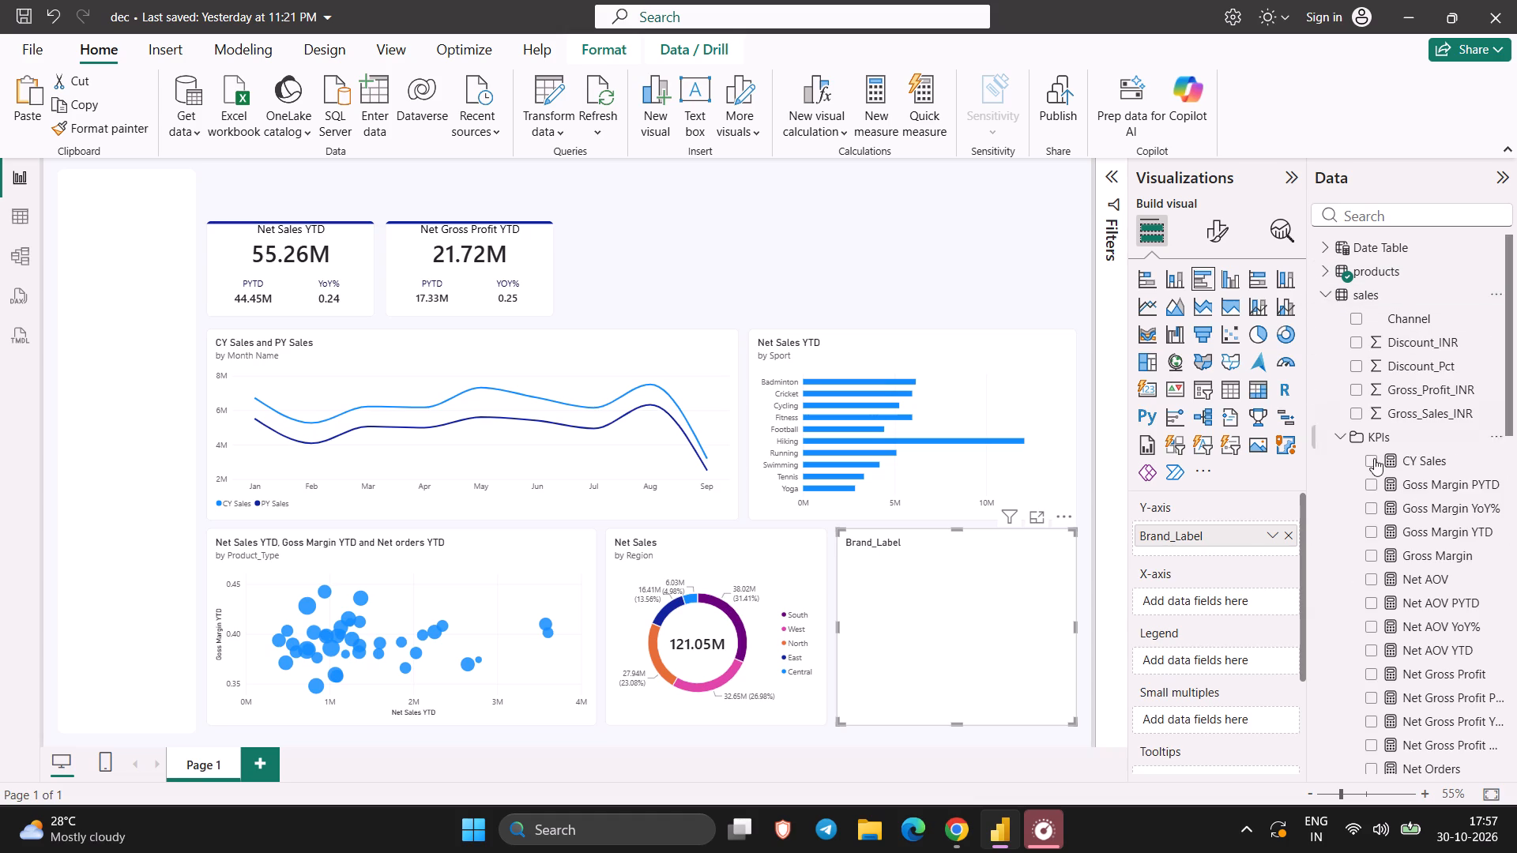
scroll(1390, 511, "down", 5)
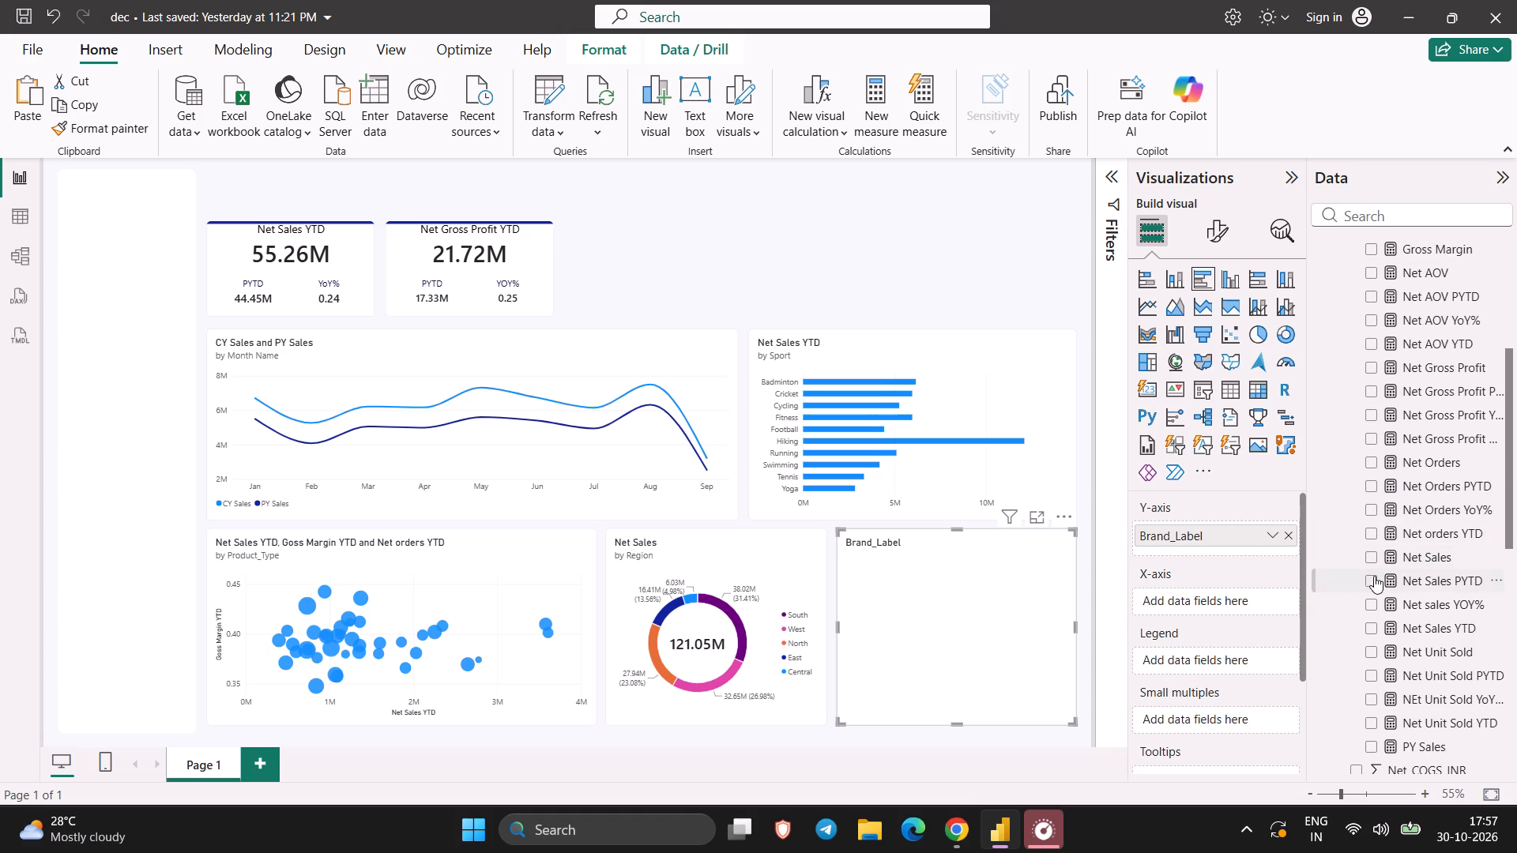
left_click(1368, 627)
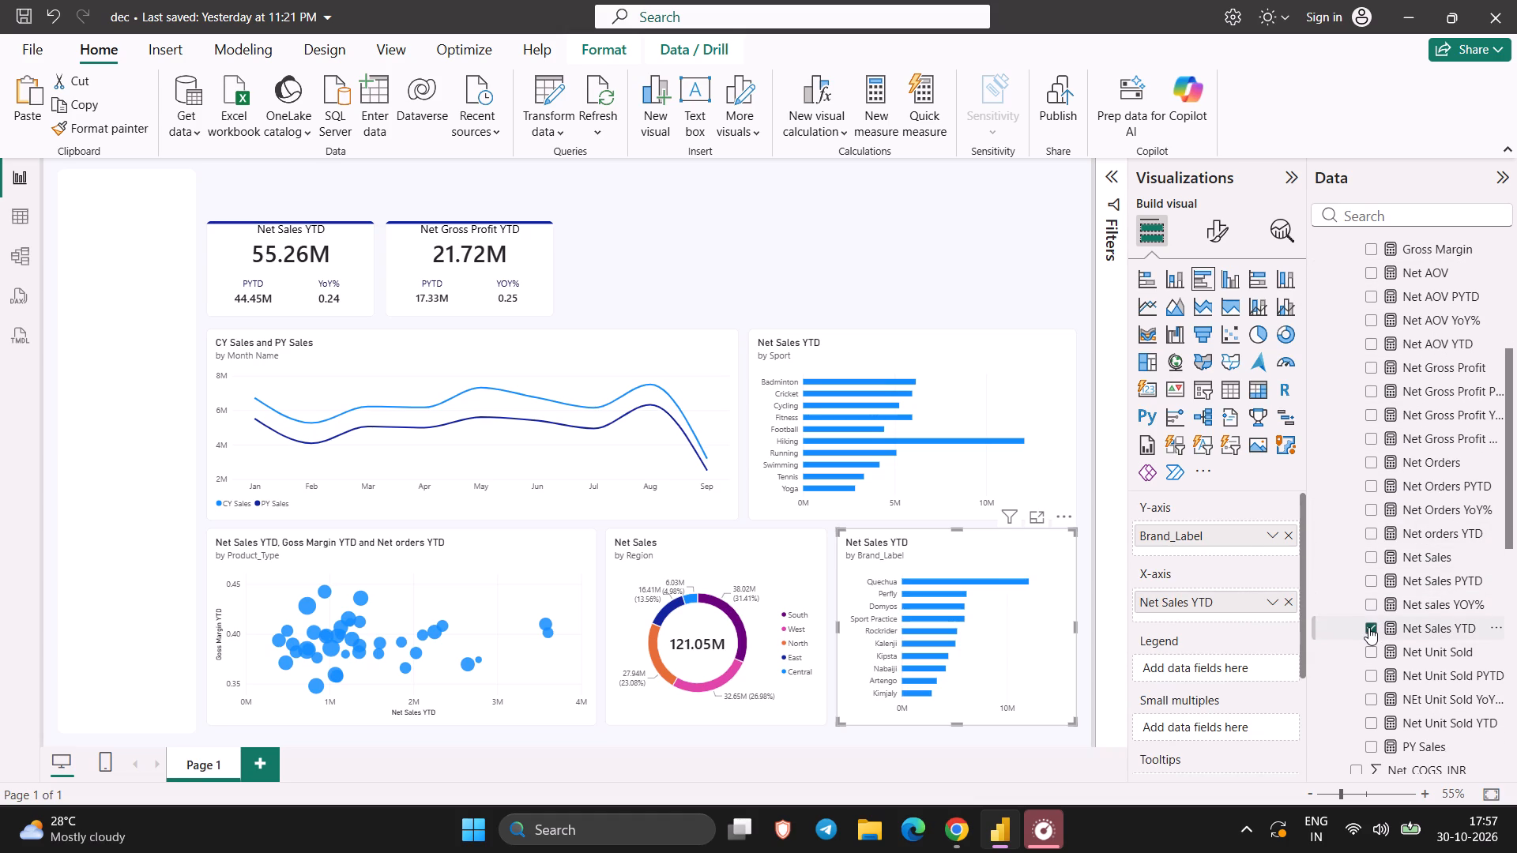
Switch to the YouTube tutorial in Chrome, skip ahead to about 1:20:29 to examine the dashboard's Filters area, and skip the ad.
left_click(947, 841)
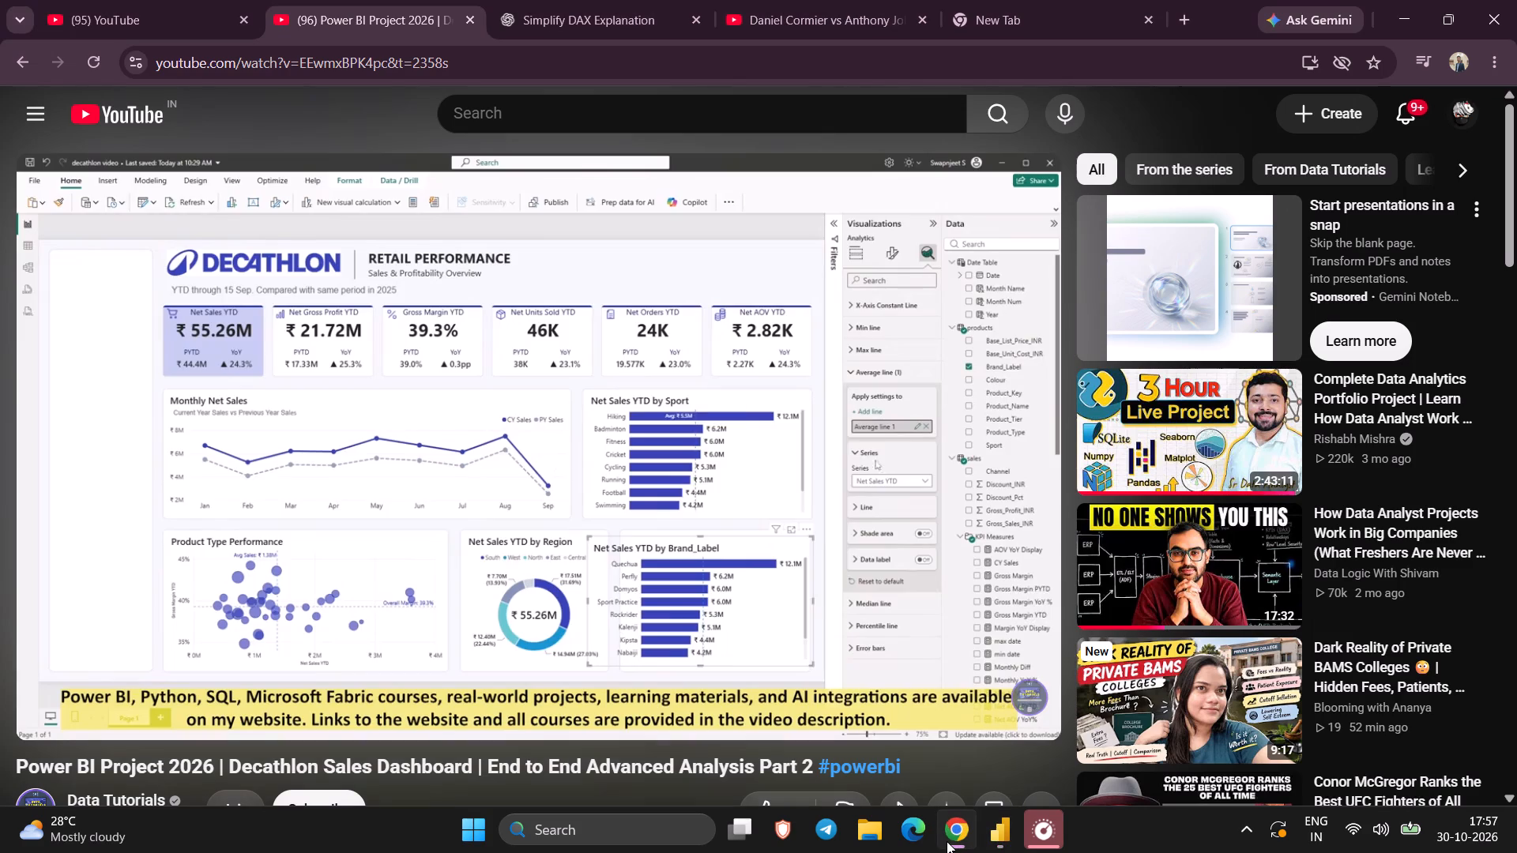
left_click(947, 841)
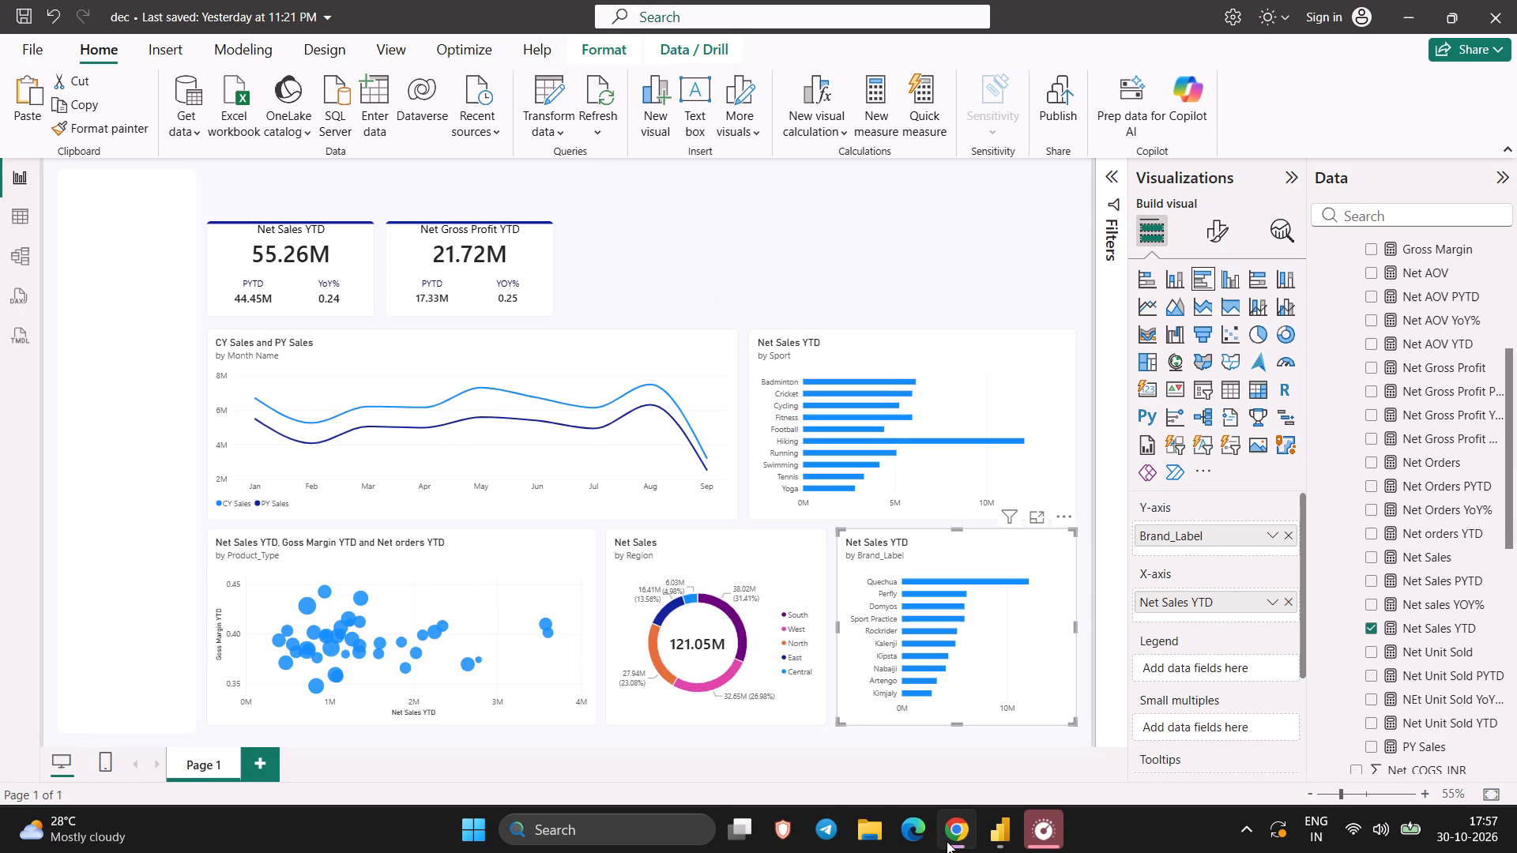
left_click(947, 841)
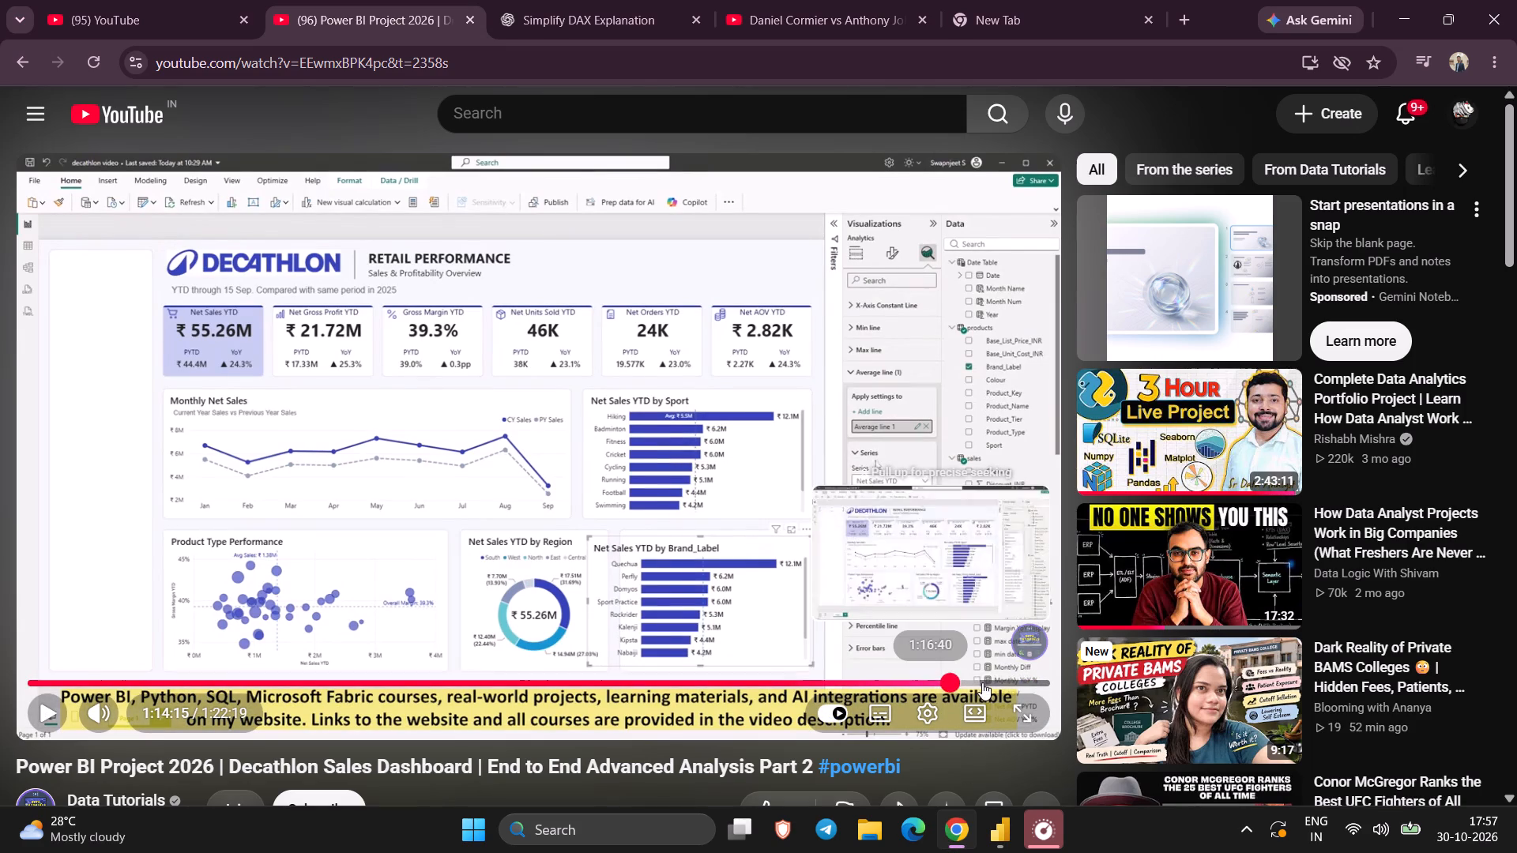
left_click(996, 681)
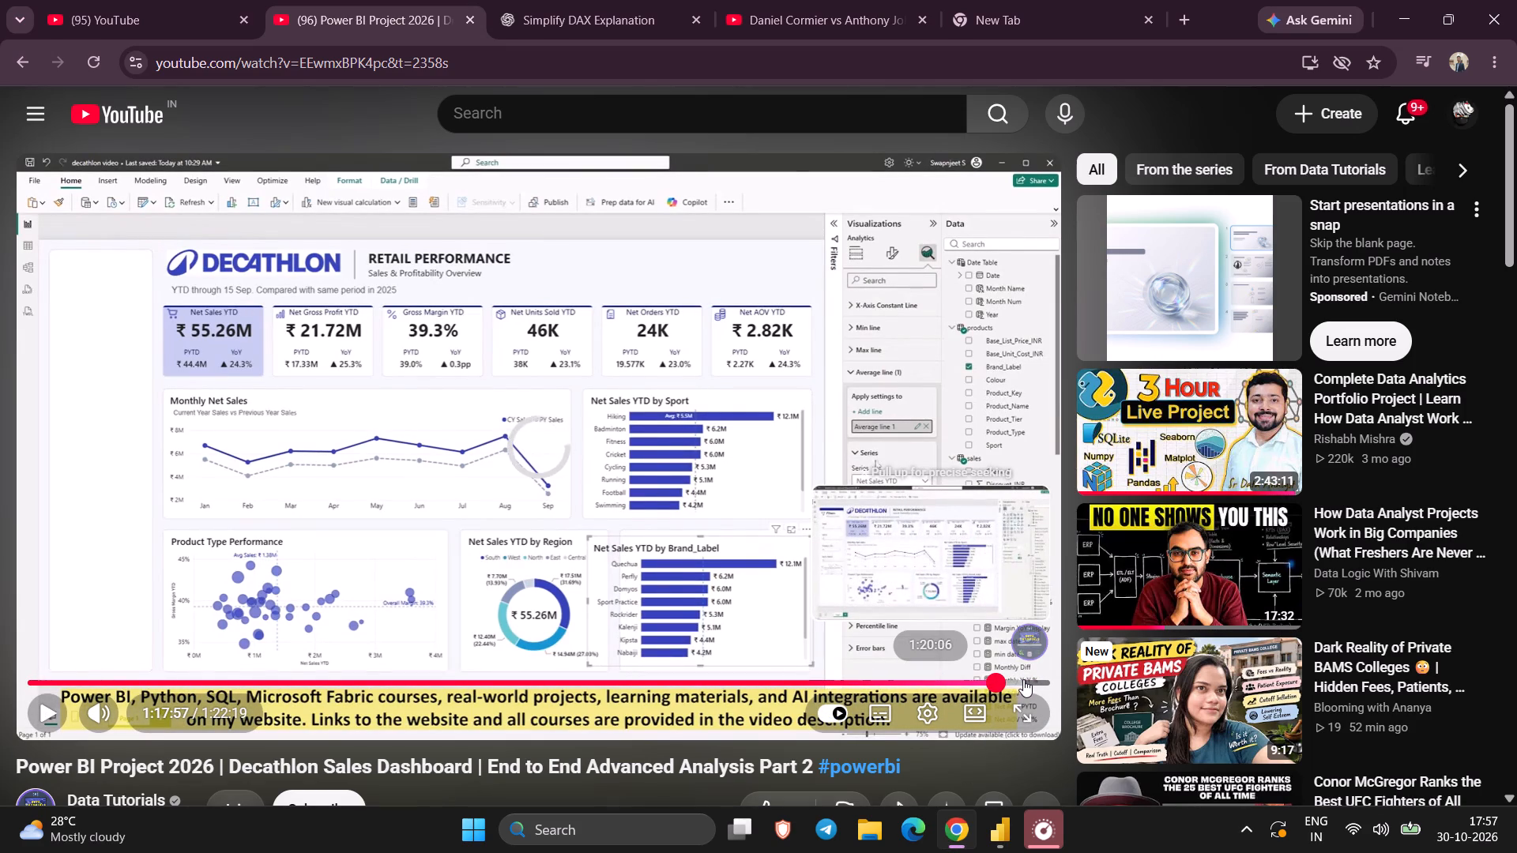
left_click(1028, 679)
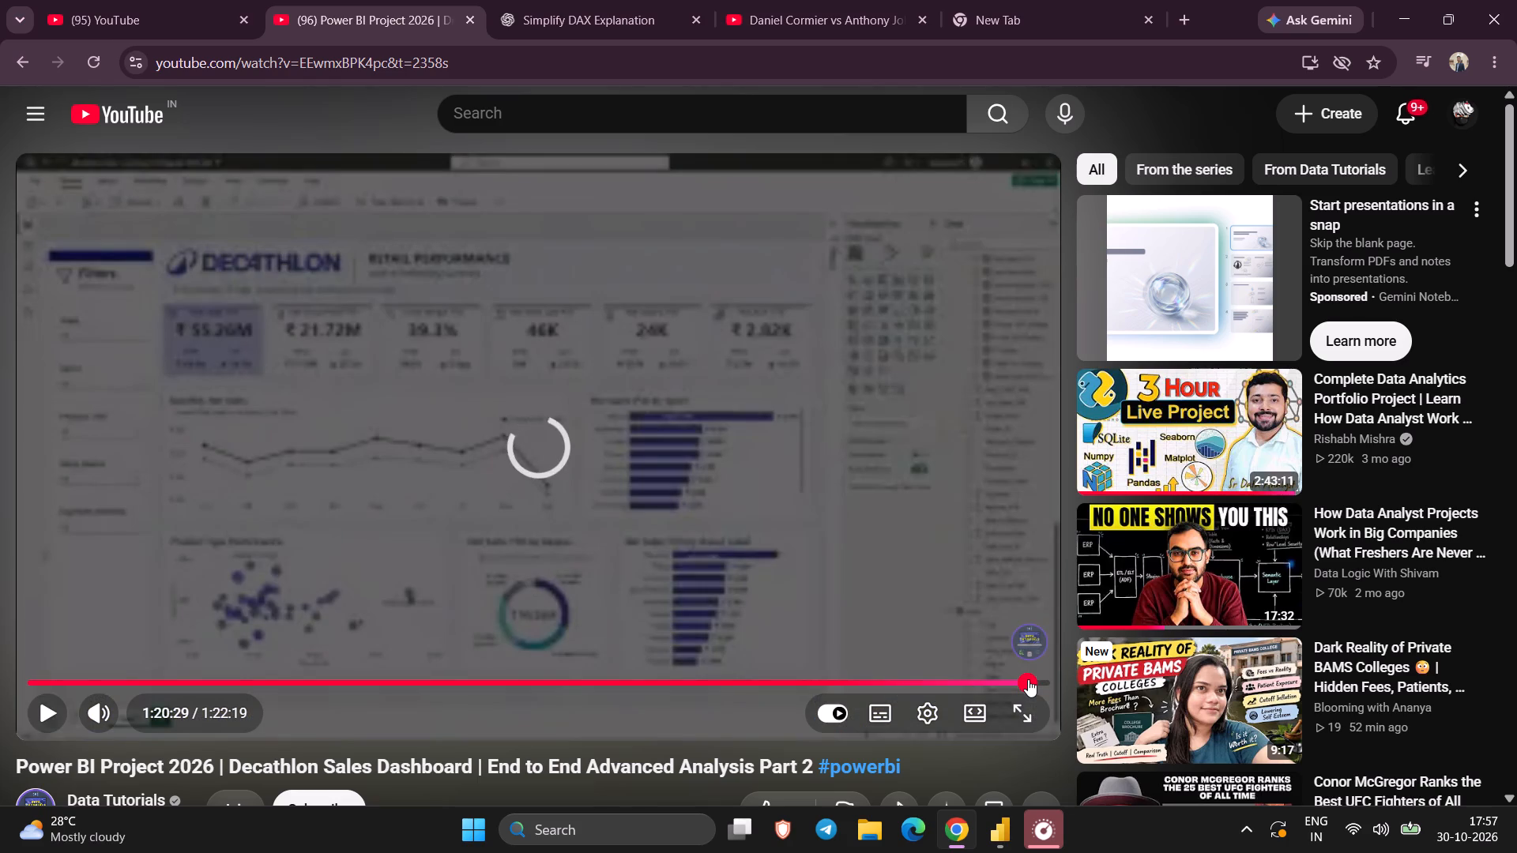
scroll(1406, 673, "down", 1)
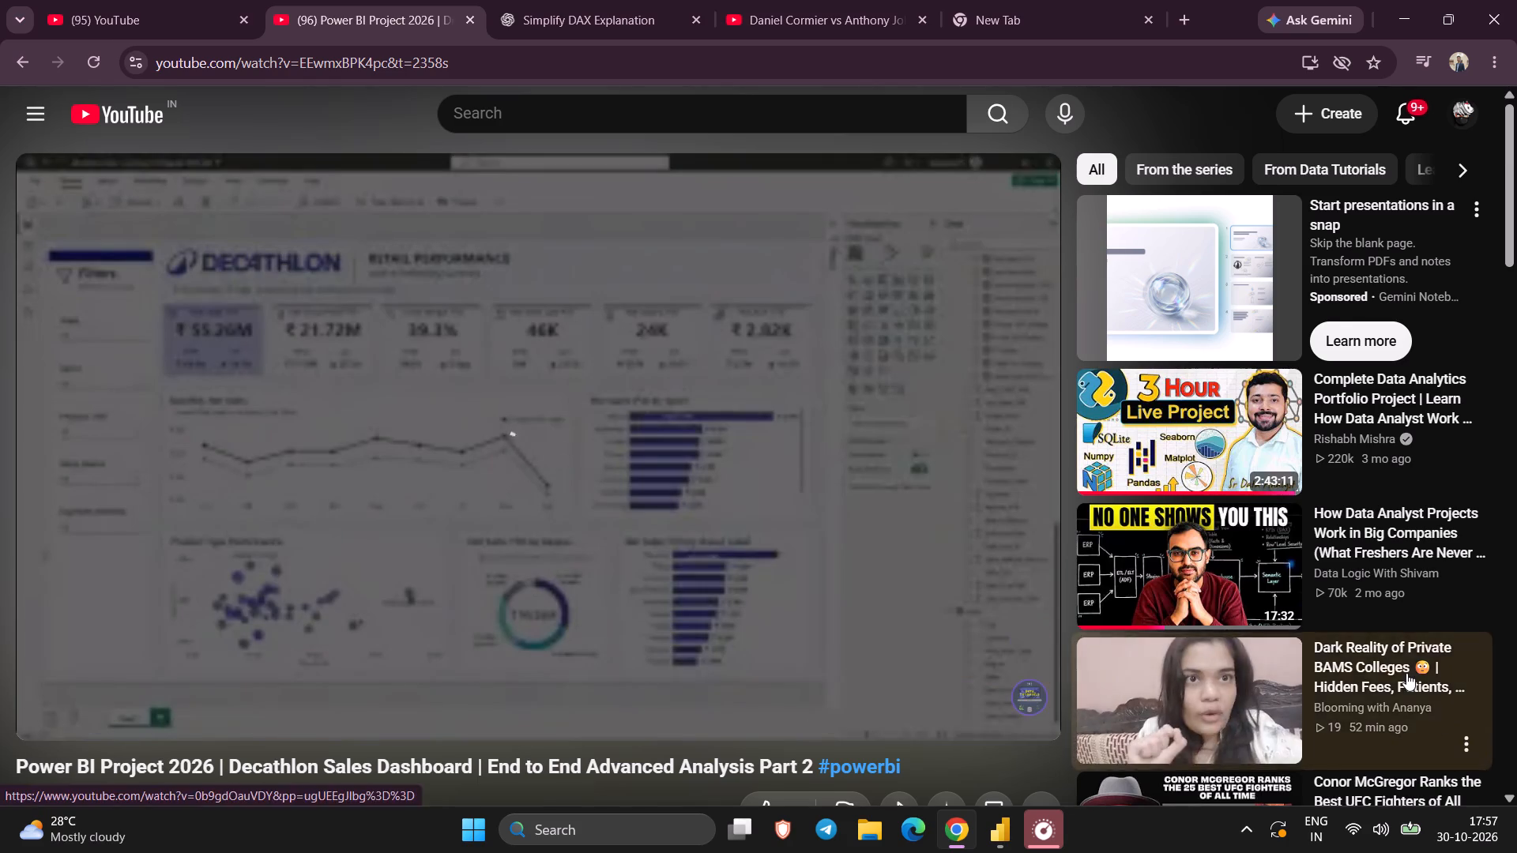
scroll(1406, 673, "down", 1)
scroll(1516, 551, "up", 5)
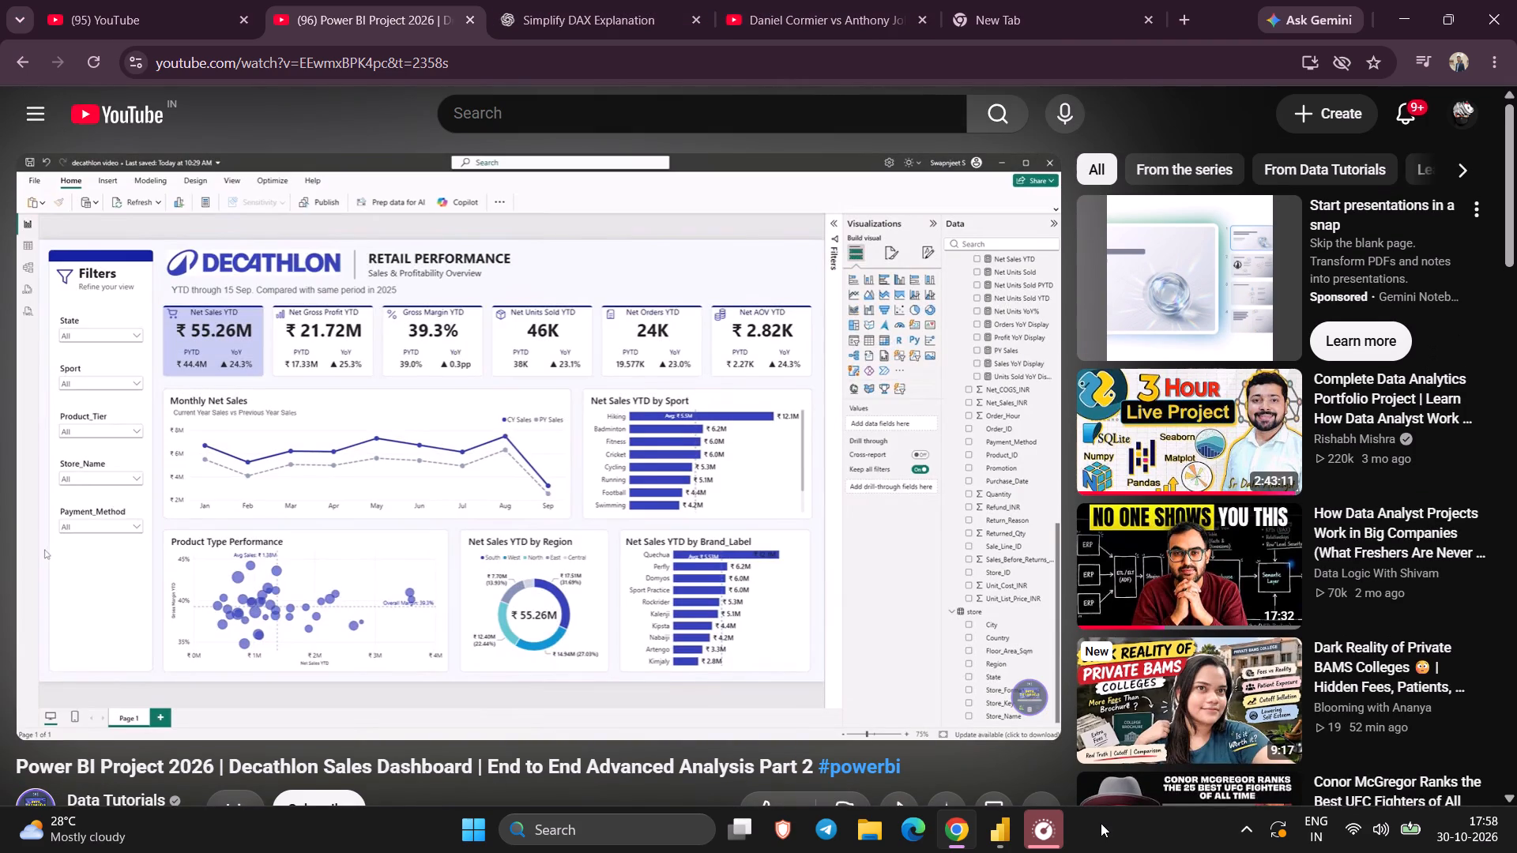
left_click(706, 565)
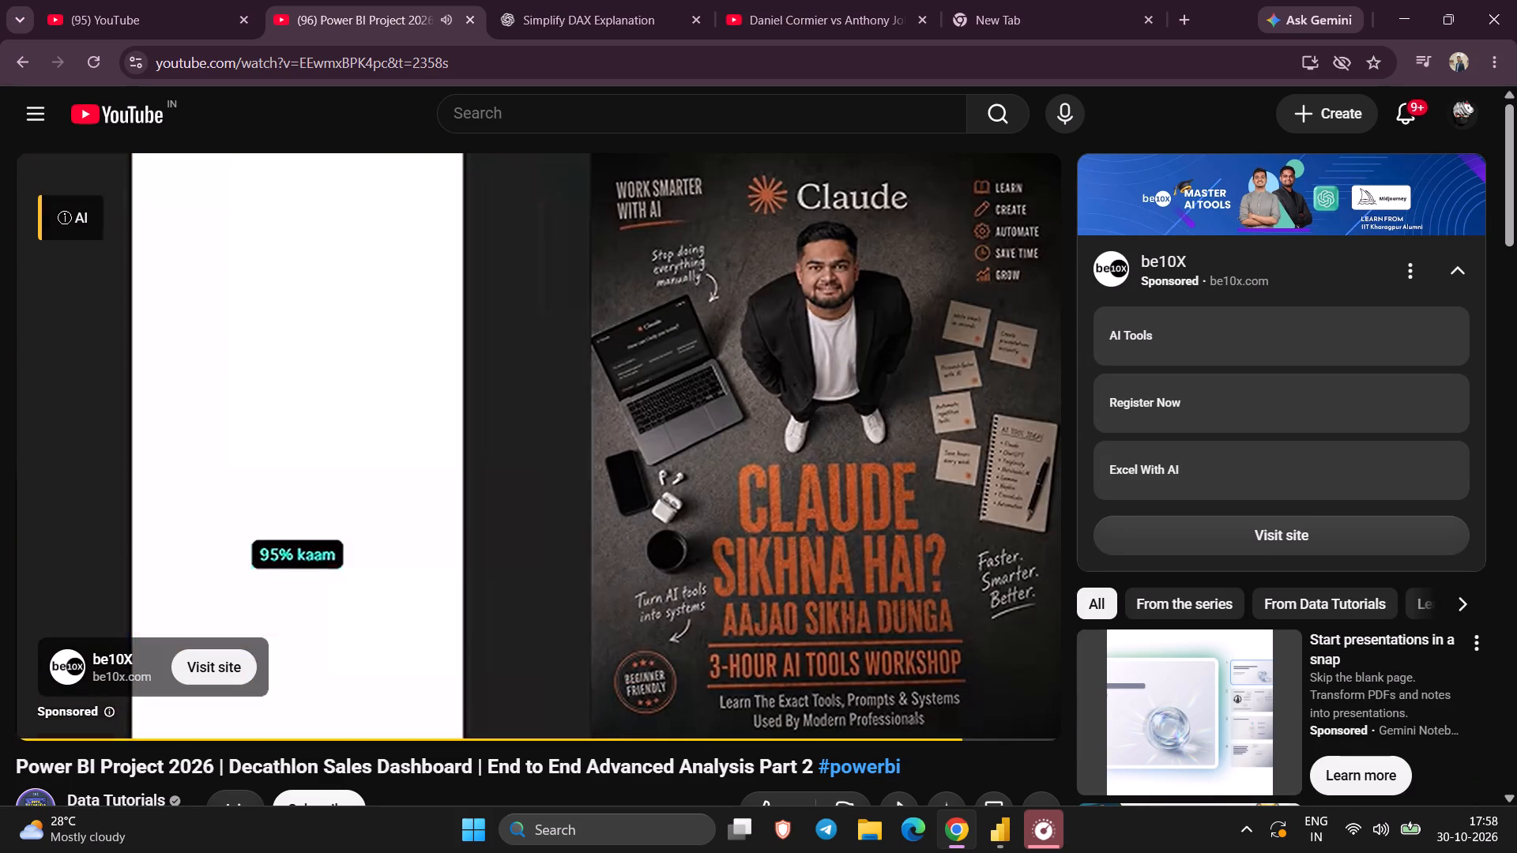
left_click(1007, 828)
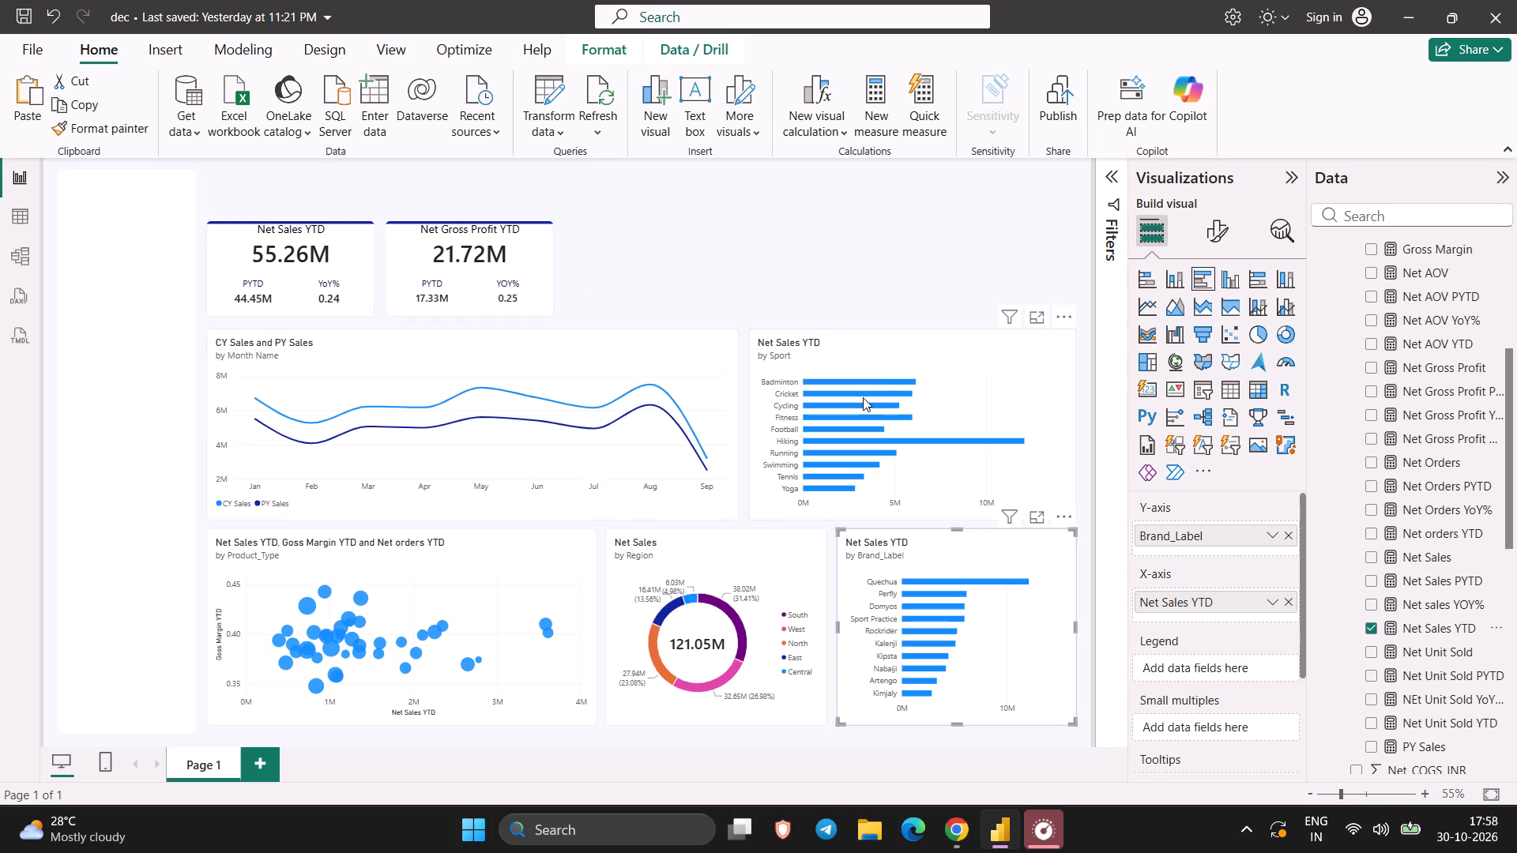
left_click(959, 839)
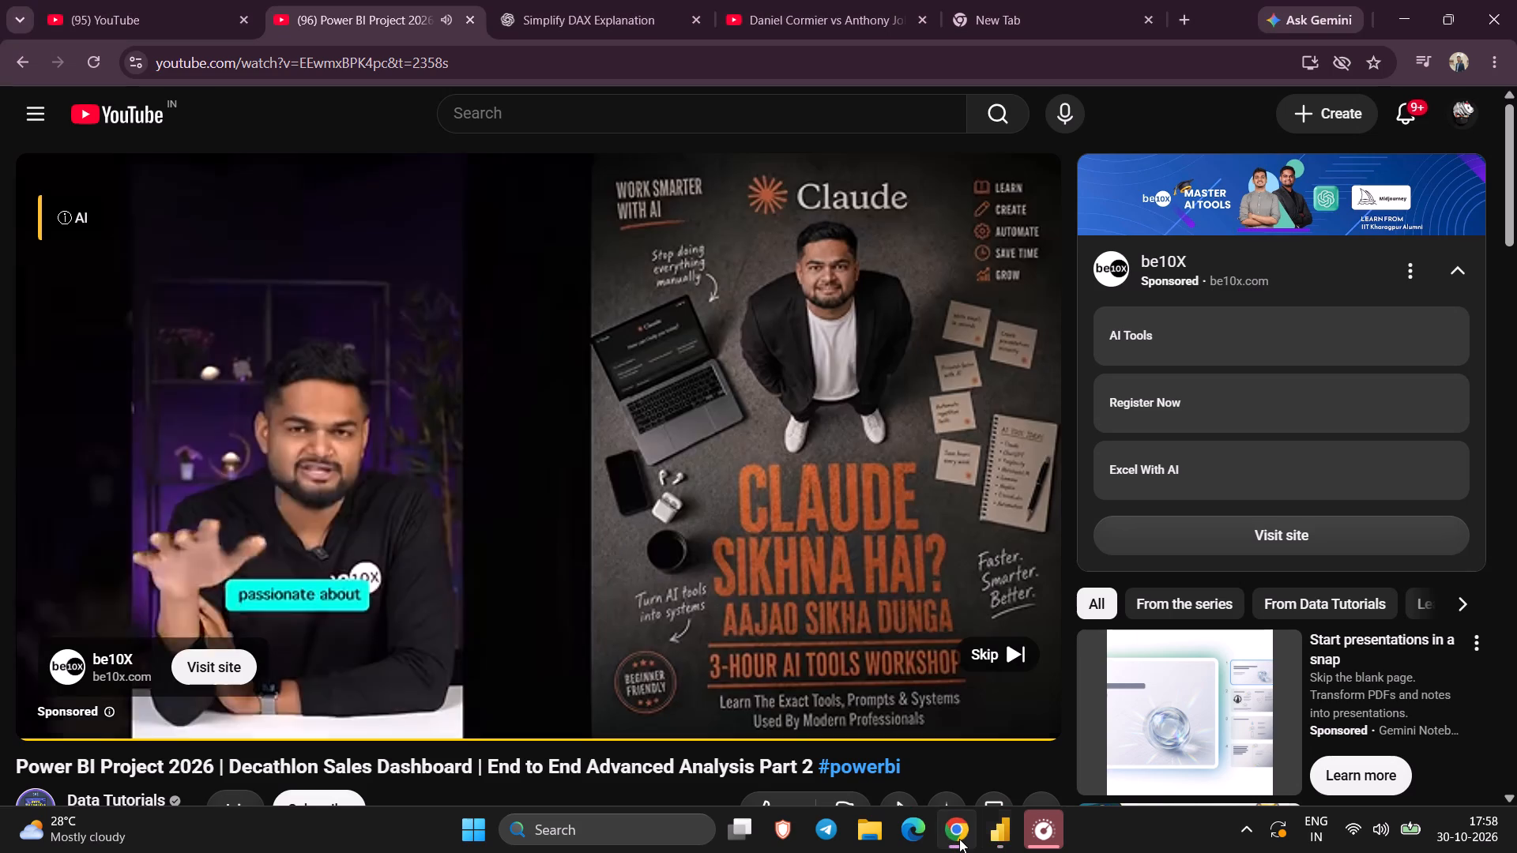
left_click(986, 651)
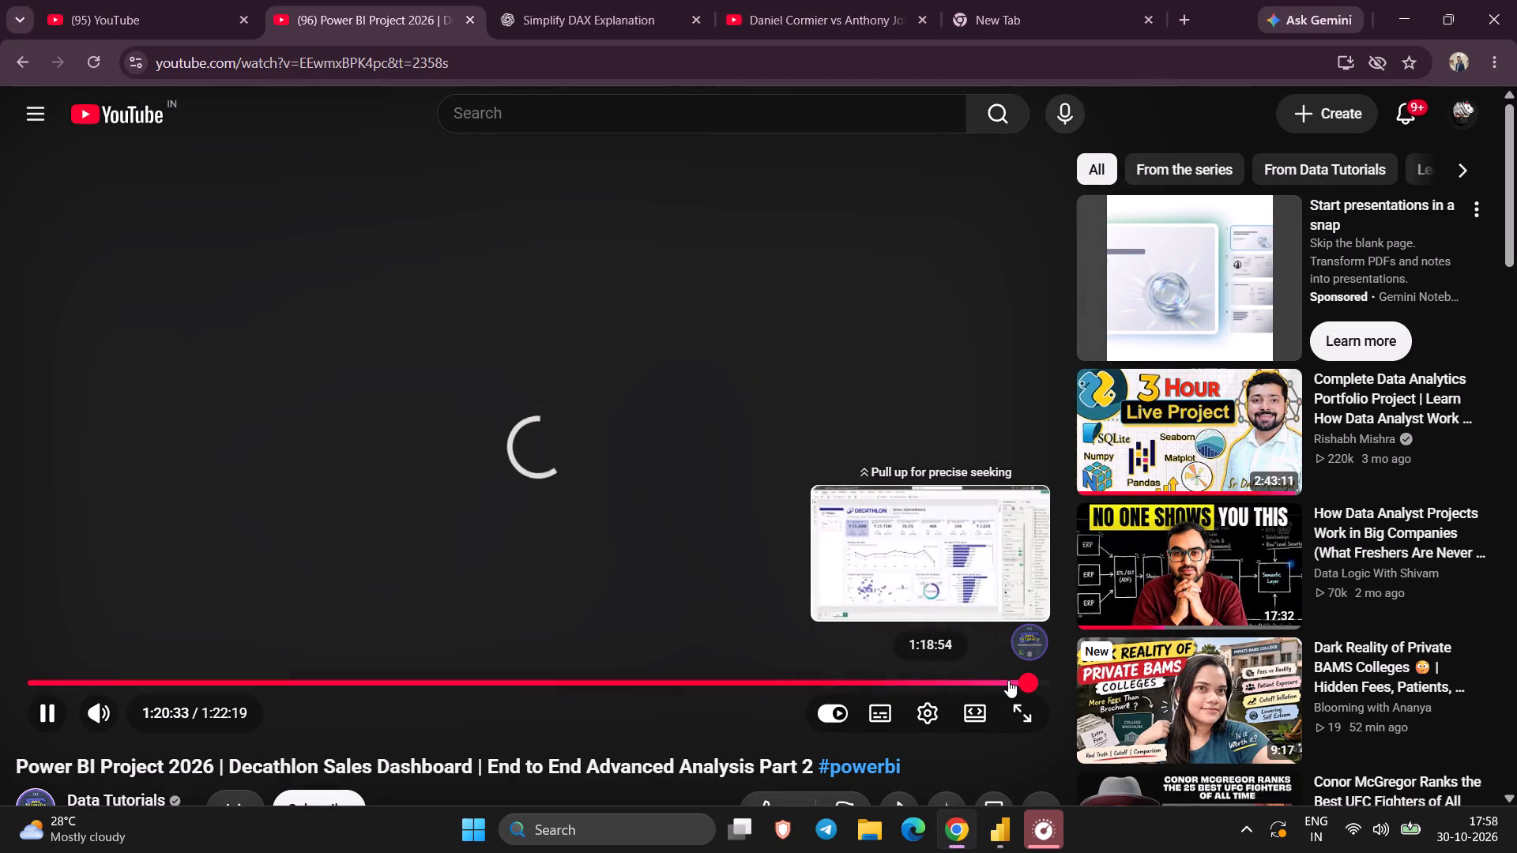
Go back to about 1:18 in the tutorial, watch how the State slicer is set up in the Filters area, and return to Power BI.
left_click(996, 683)
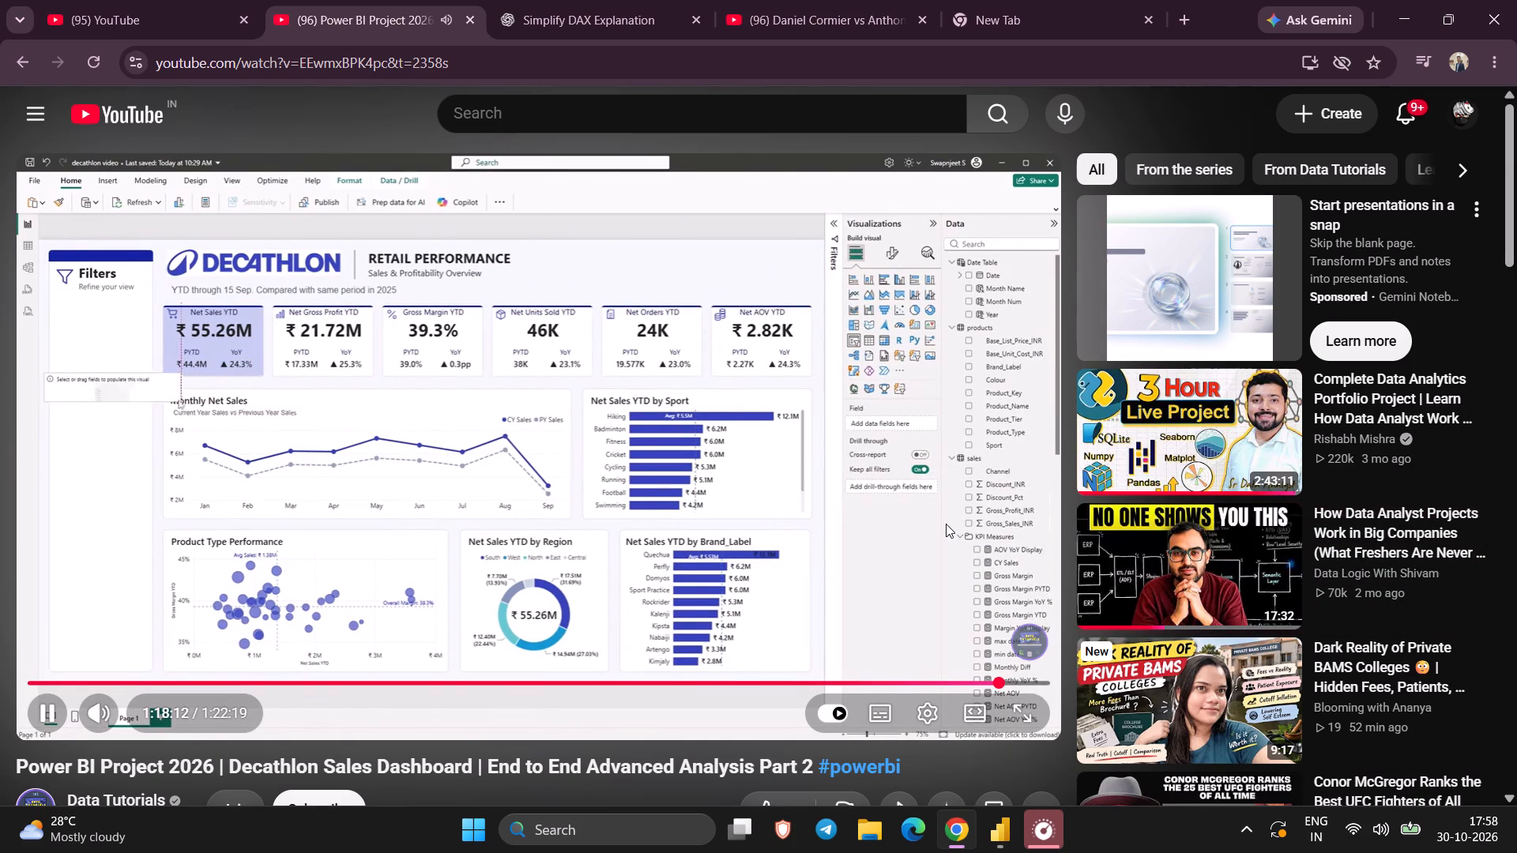
key("Right")
key("Right")
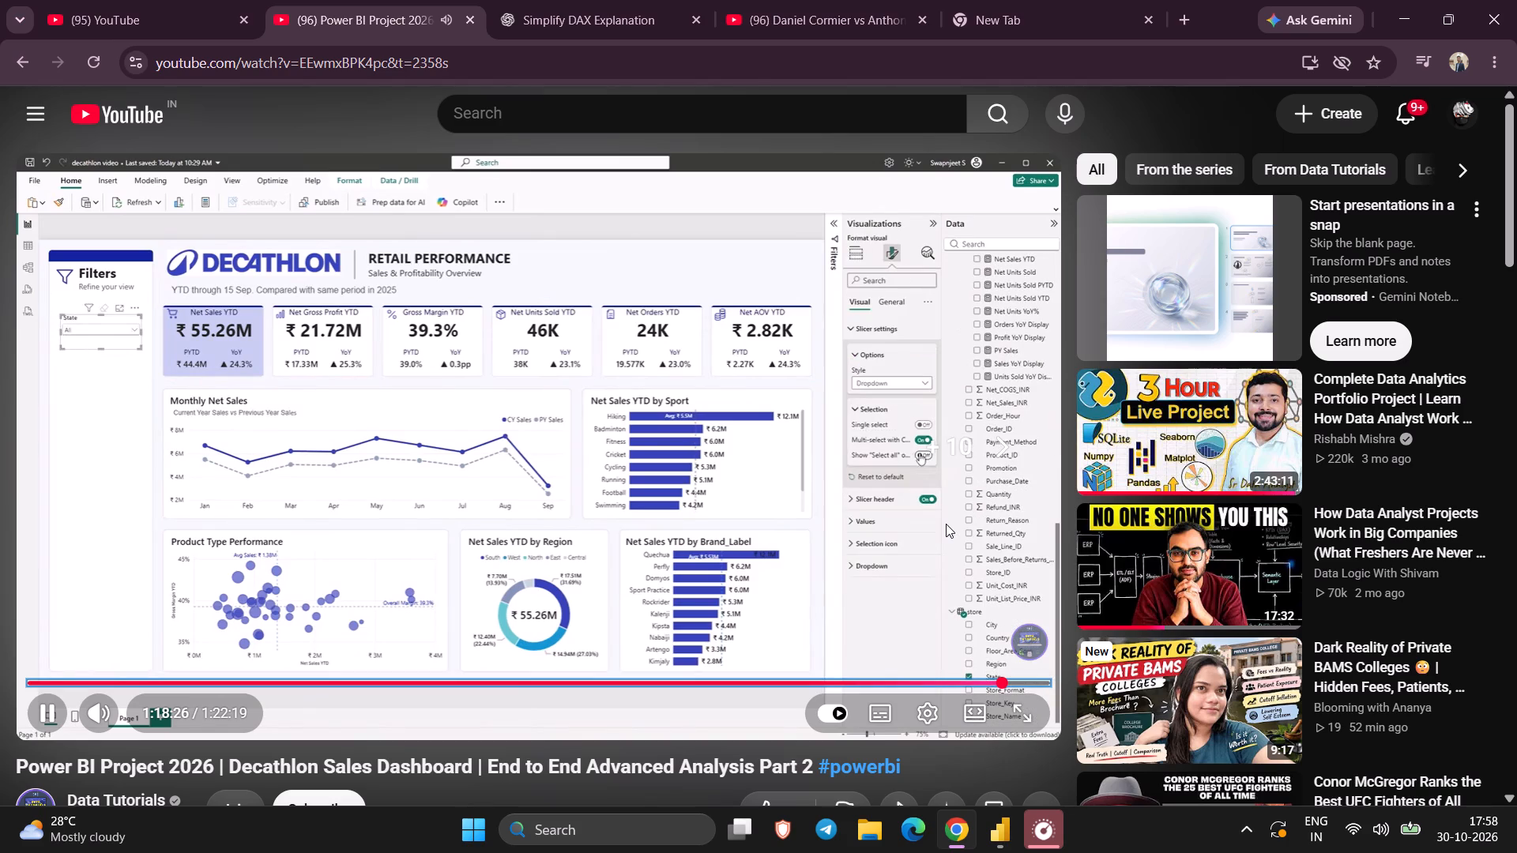
key("Left")
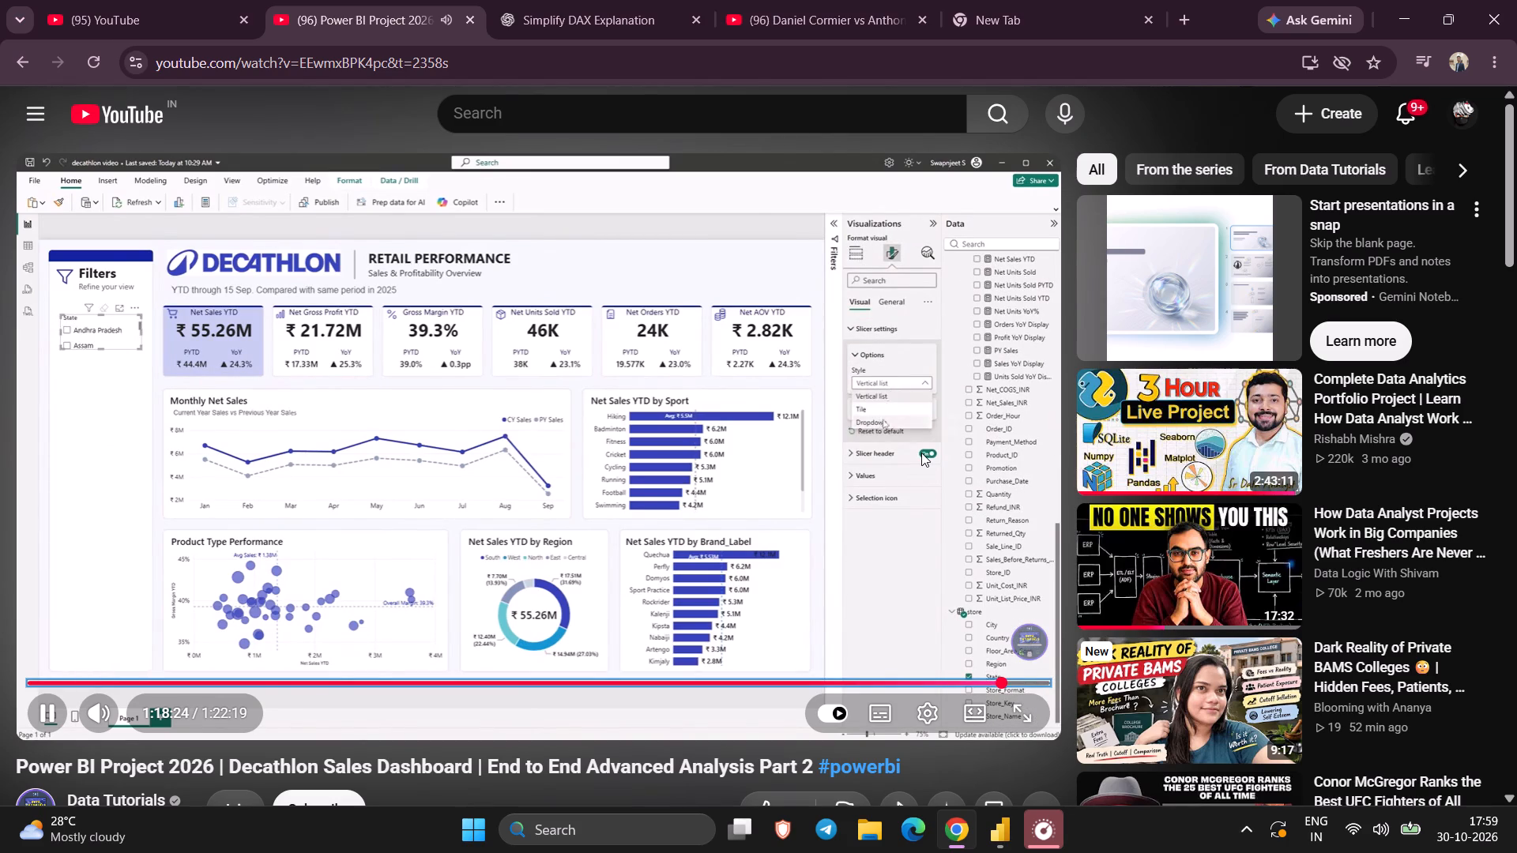
left_click(921, 453)
left_click(998, 834)
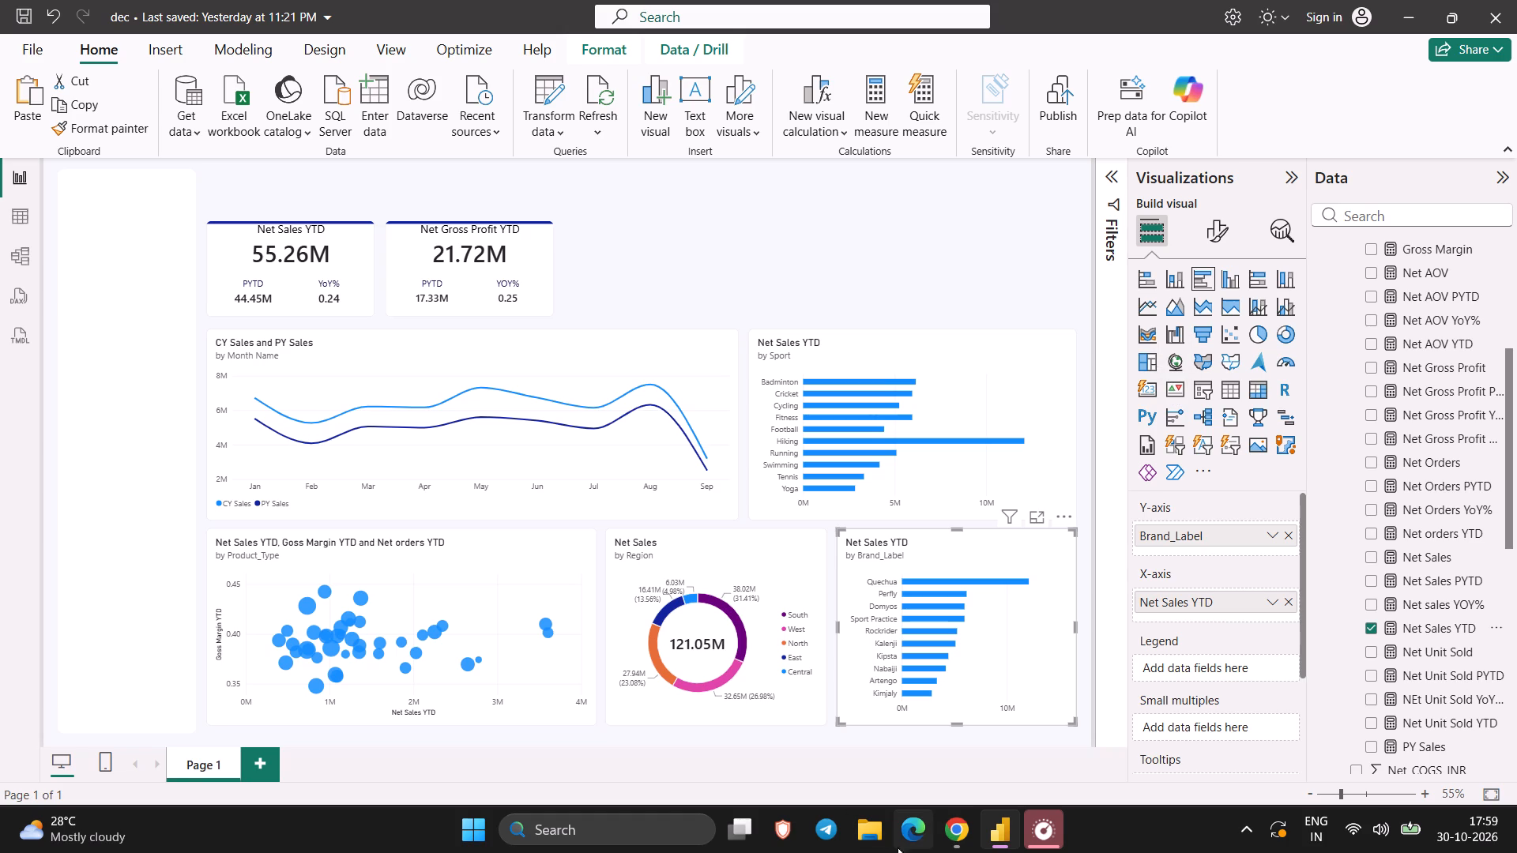
Reopen the tutorial in Chrome, replay from about 1:18:05 to identify the visual used for the filters, and switch back to Power BI.
left_click(958, 830)
key("Left")
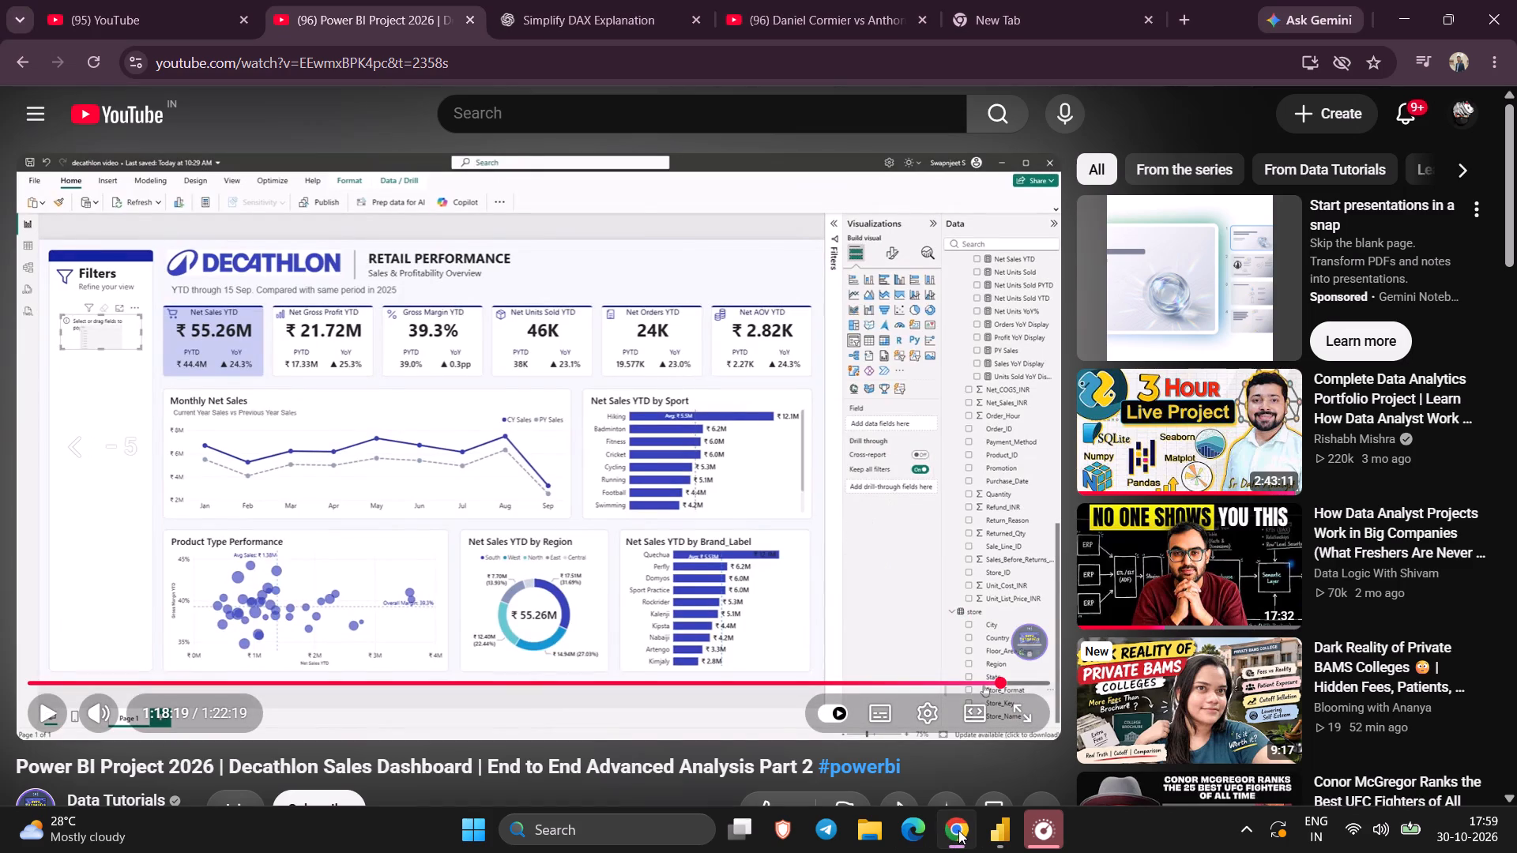
key("space")
key("Left")
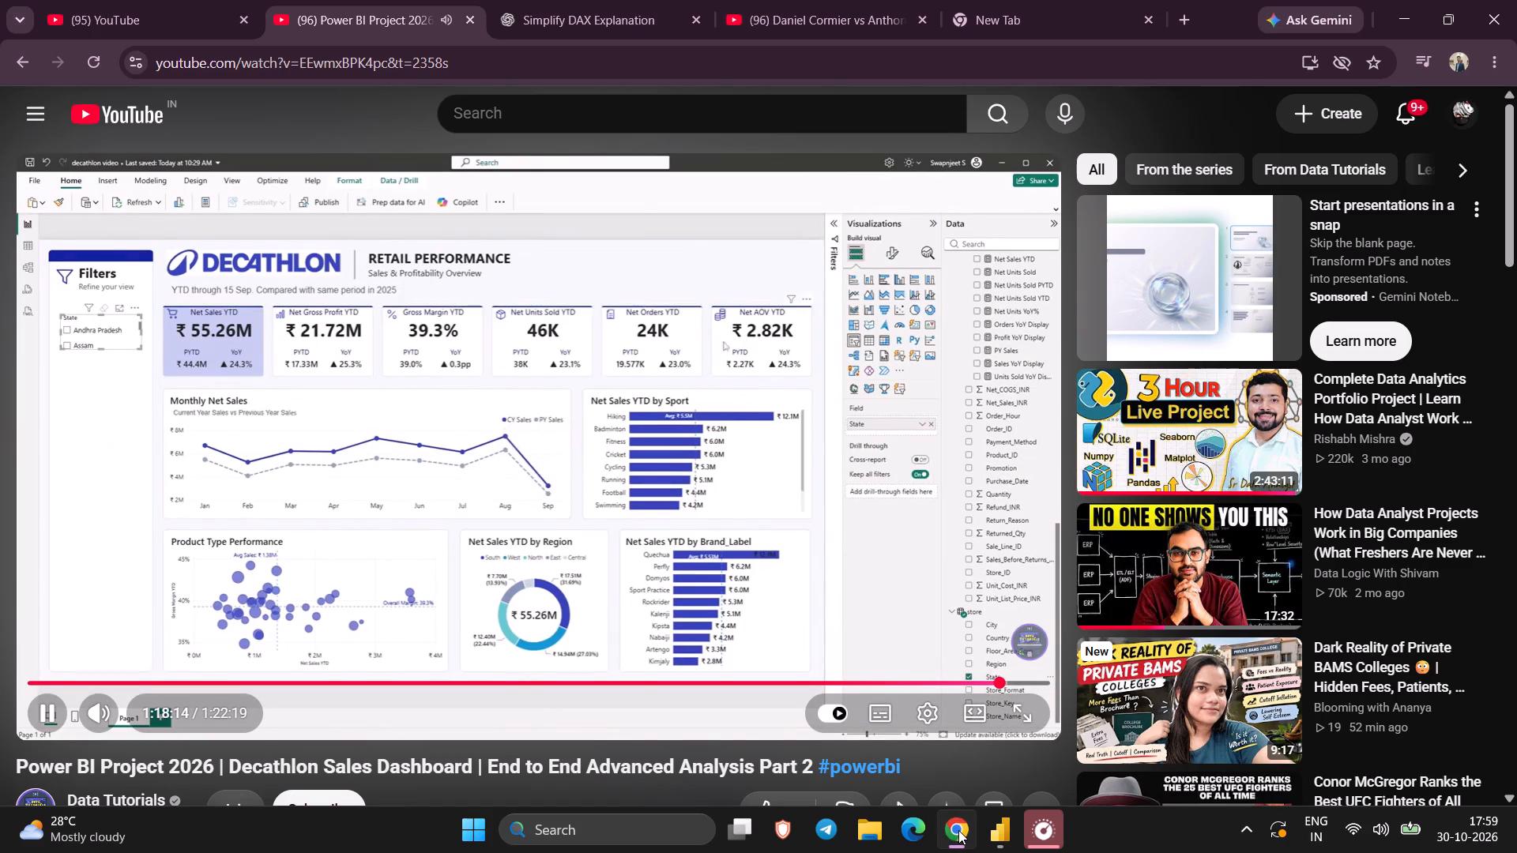
key("Left")
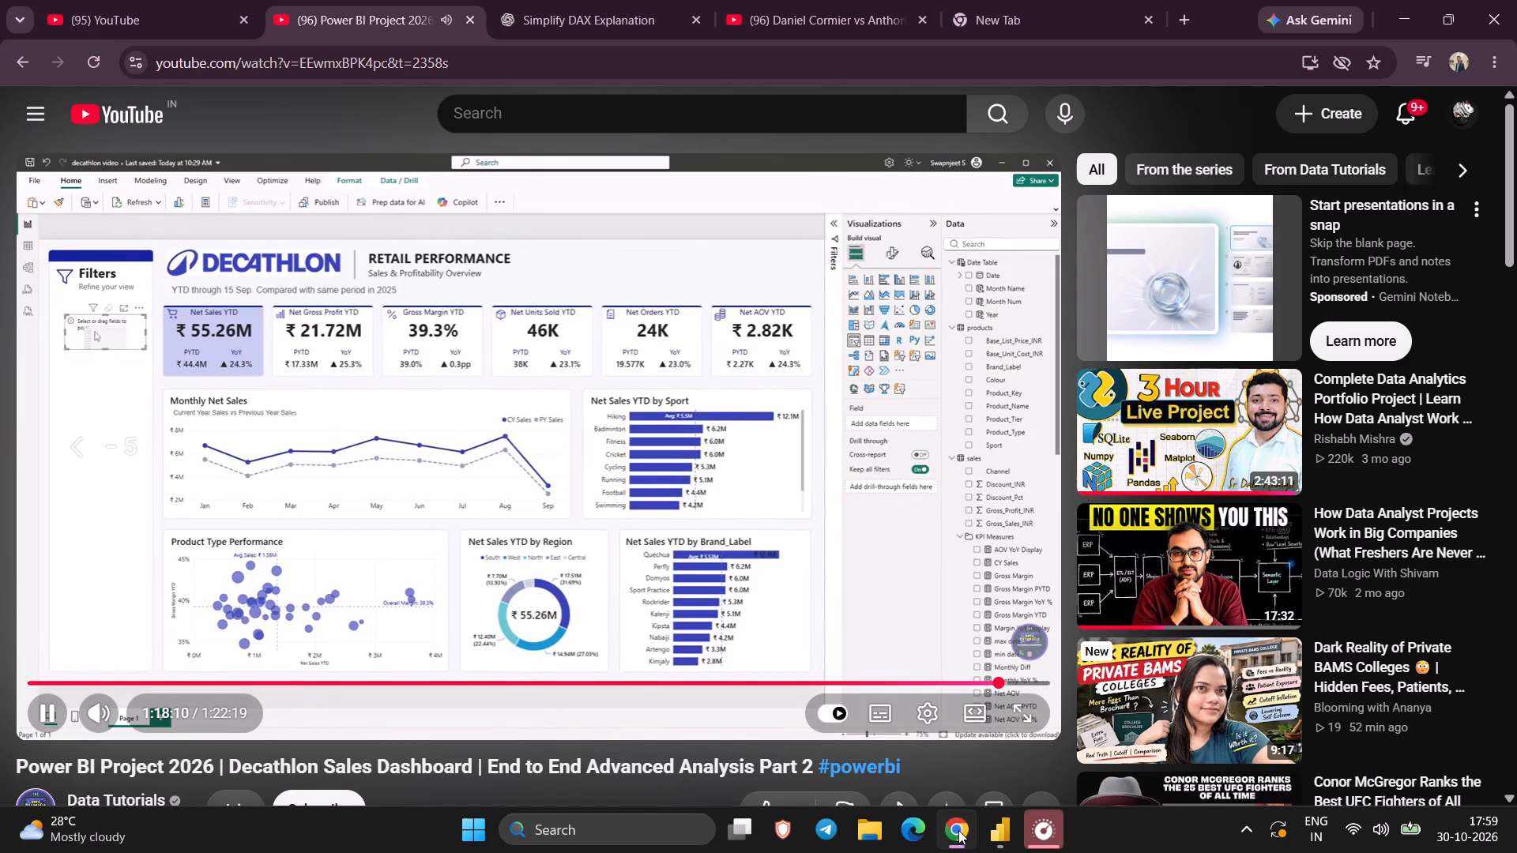
key("Left")
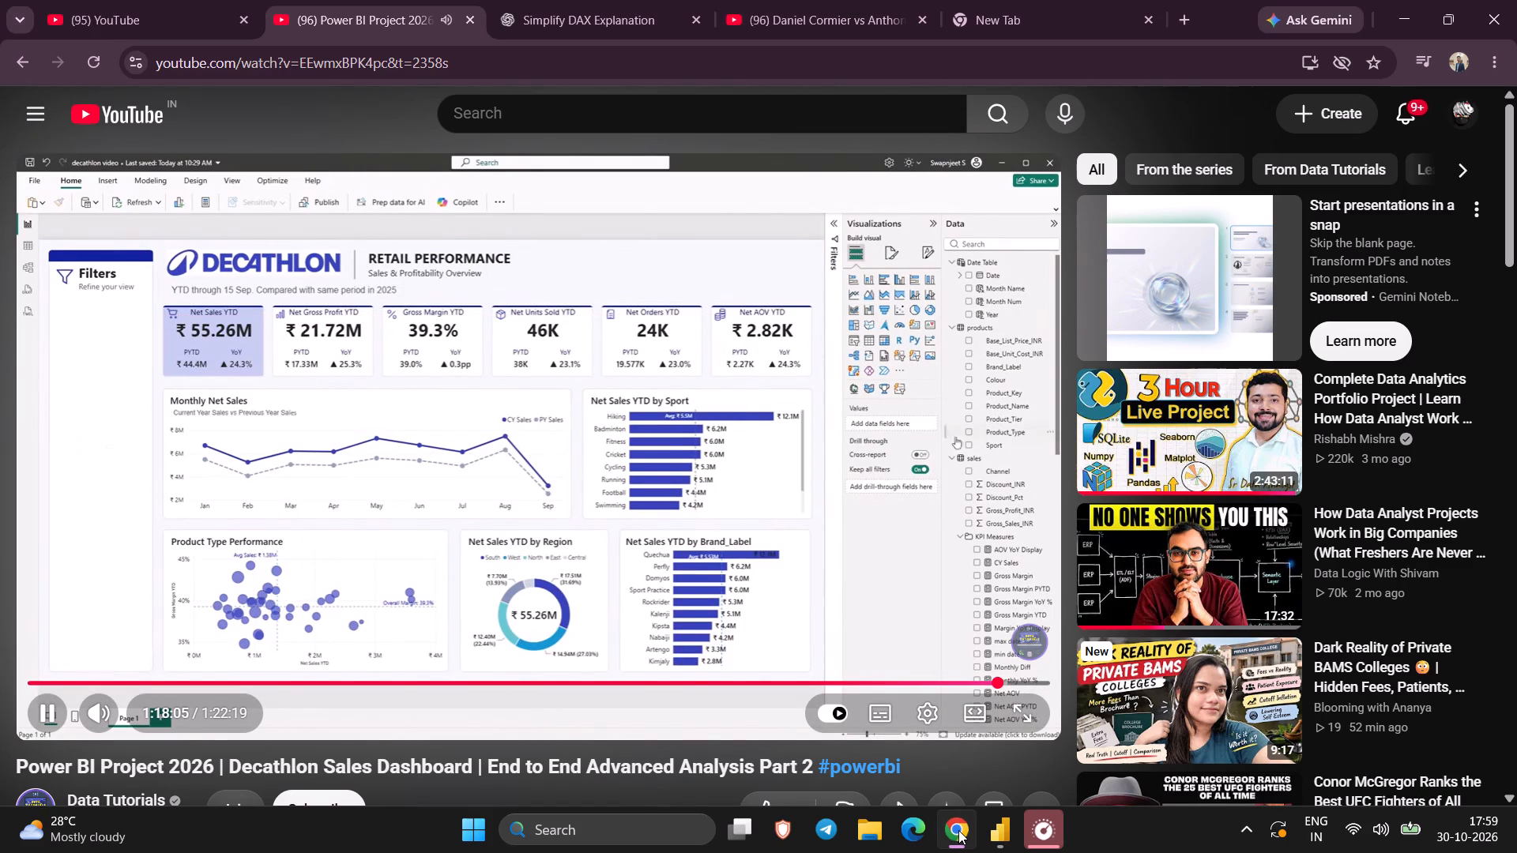
key("space")
key("space")
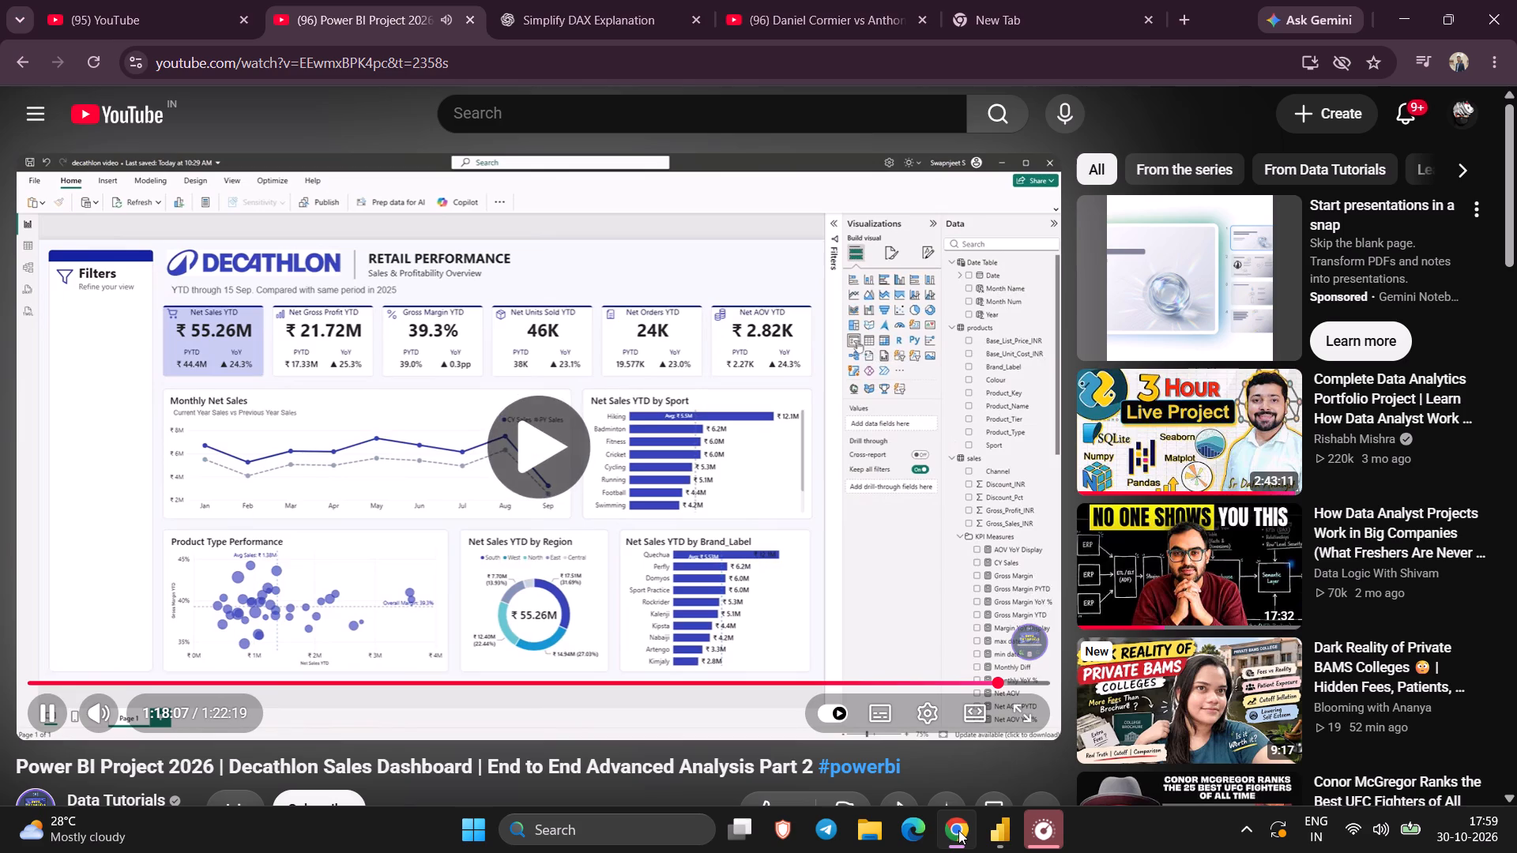
key("space")
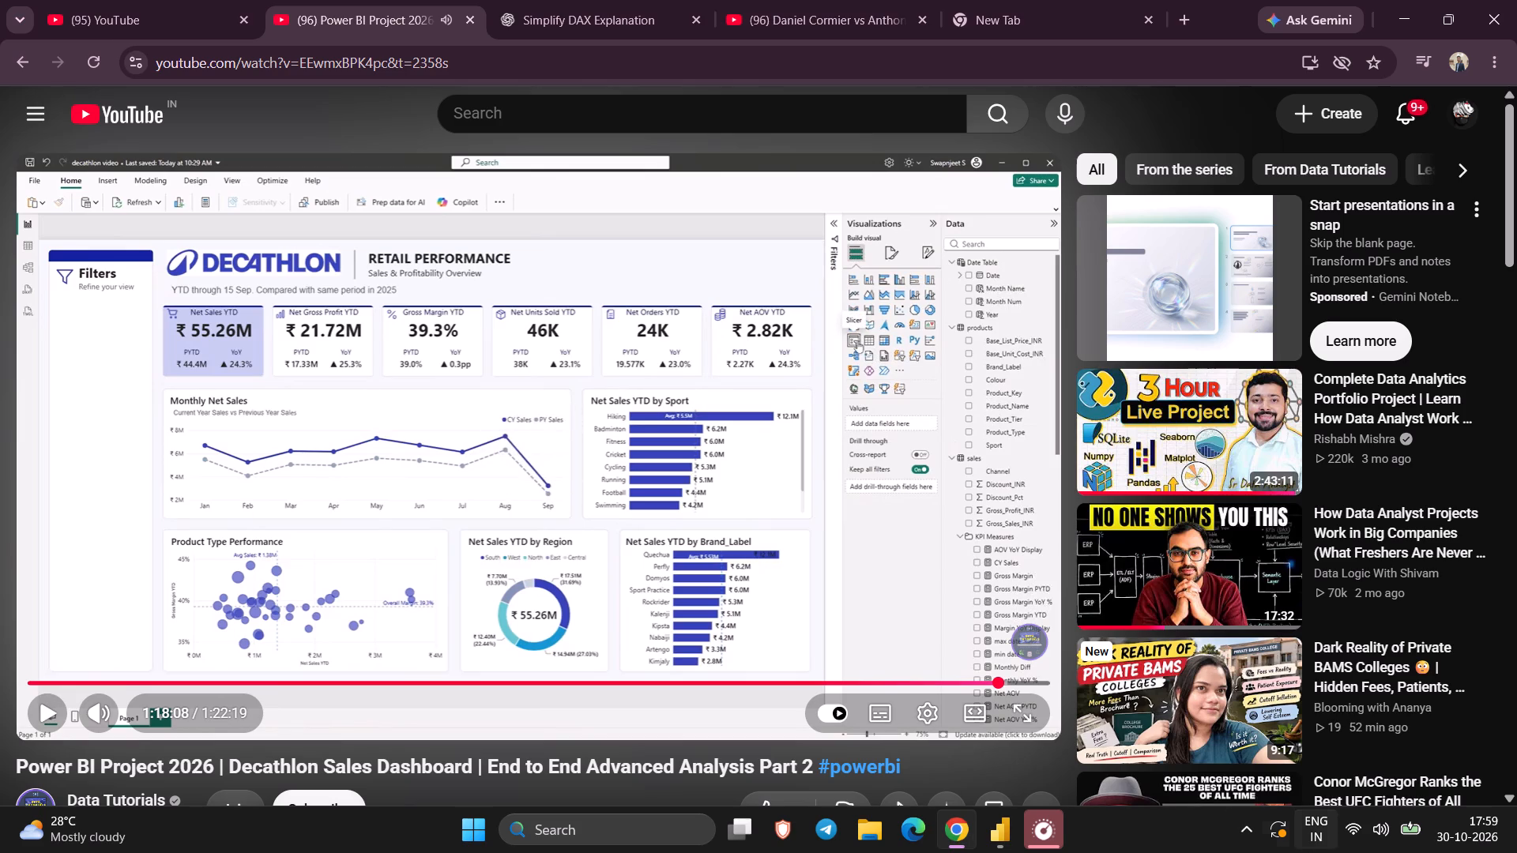
left_click(1011, 829)
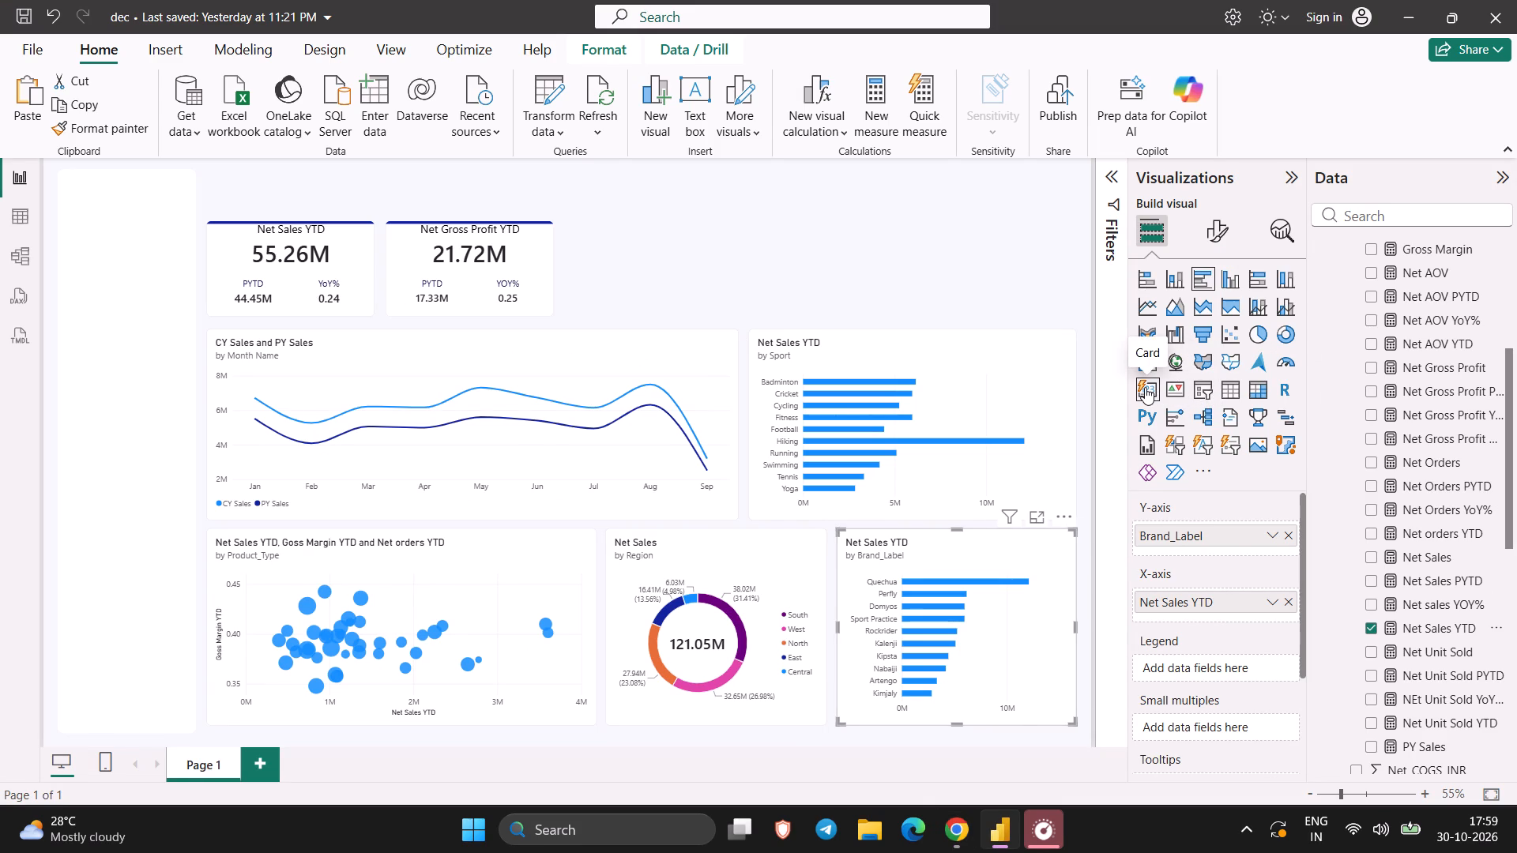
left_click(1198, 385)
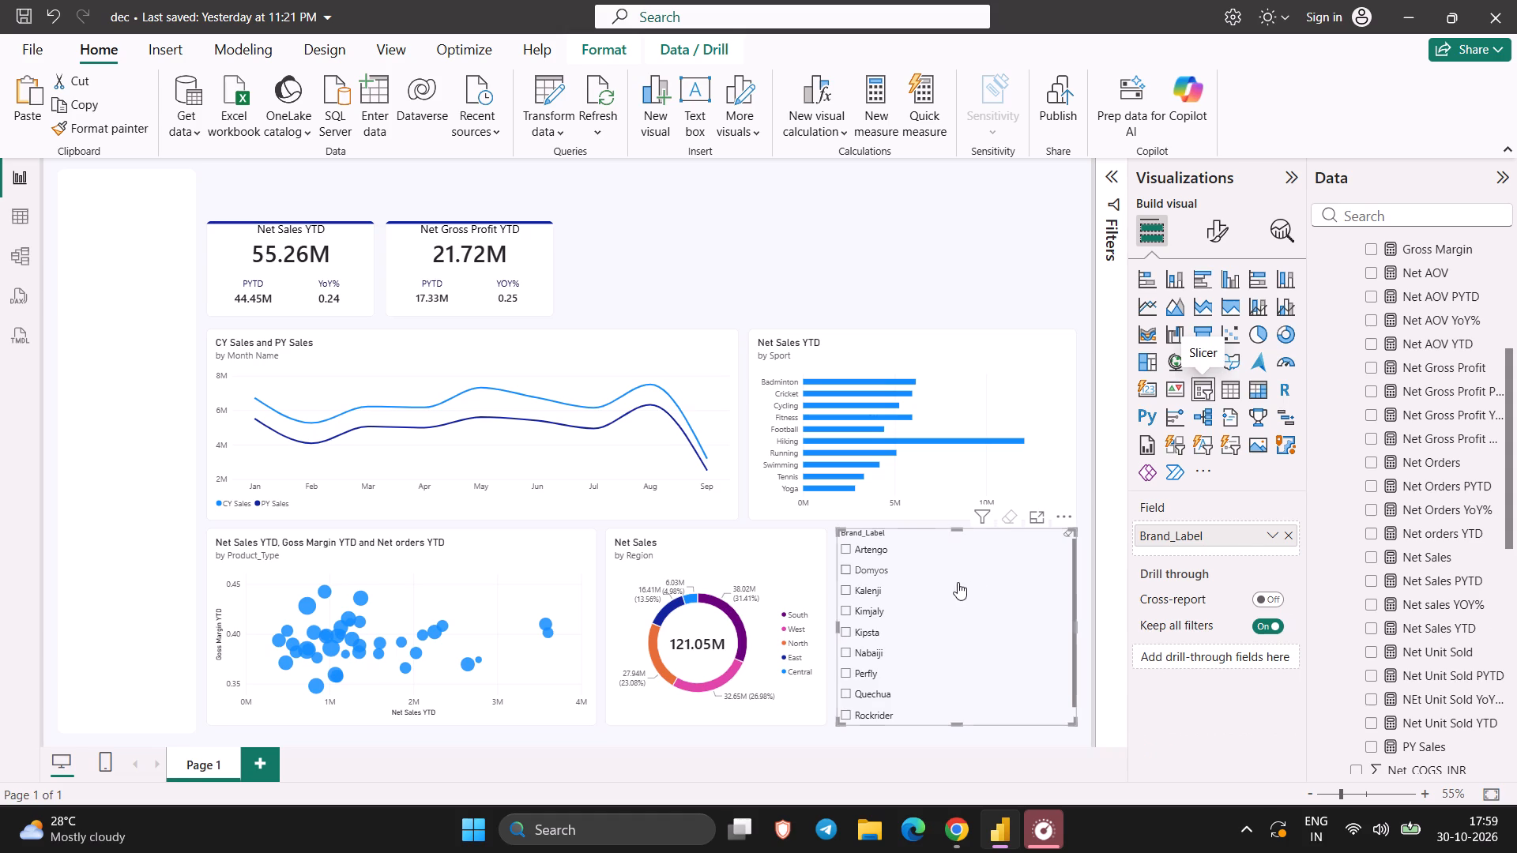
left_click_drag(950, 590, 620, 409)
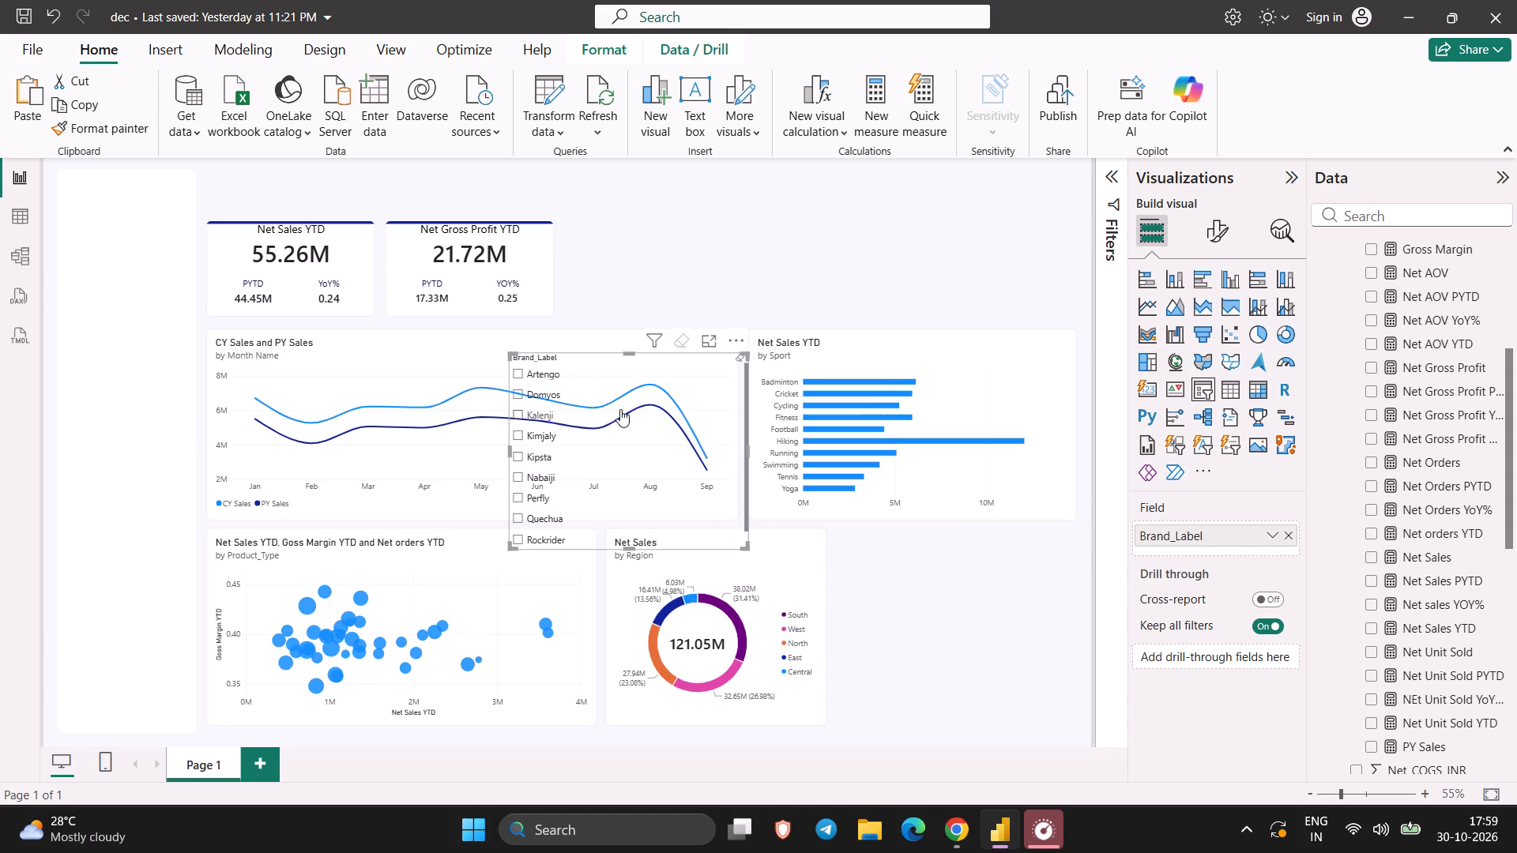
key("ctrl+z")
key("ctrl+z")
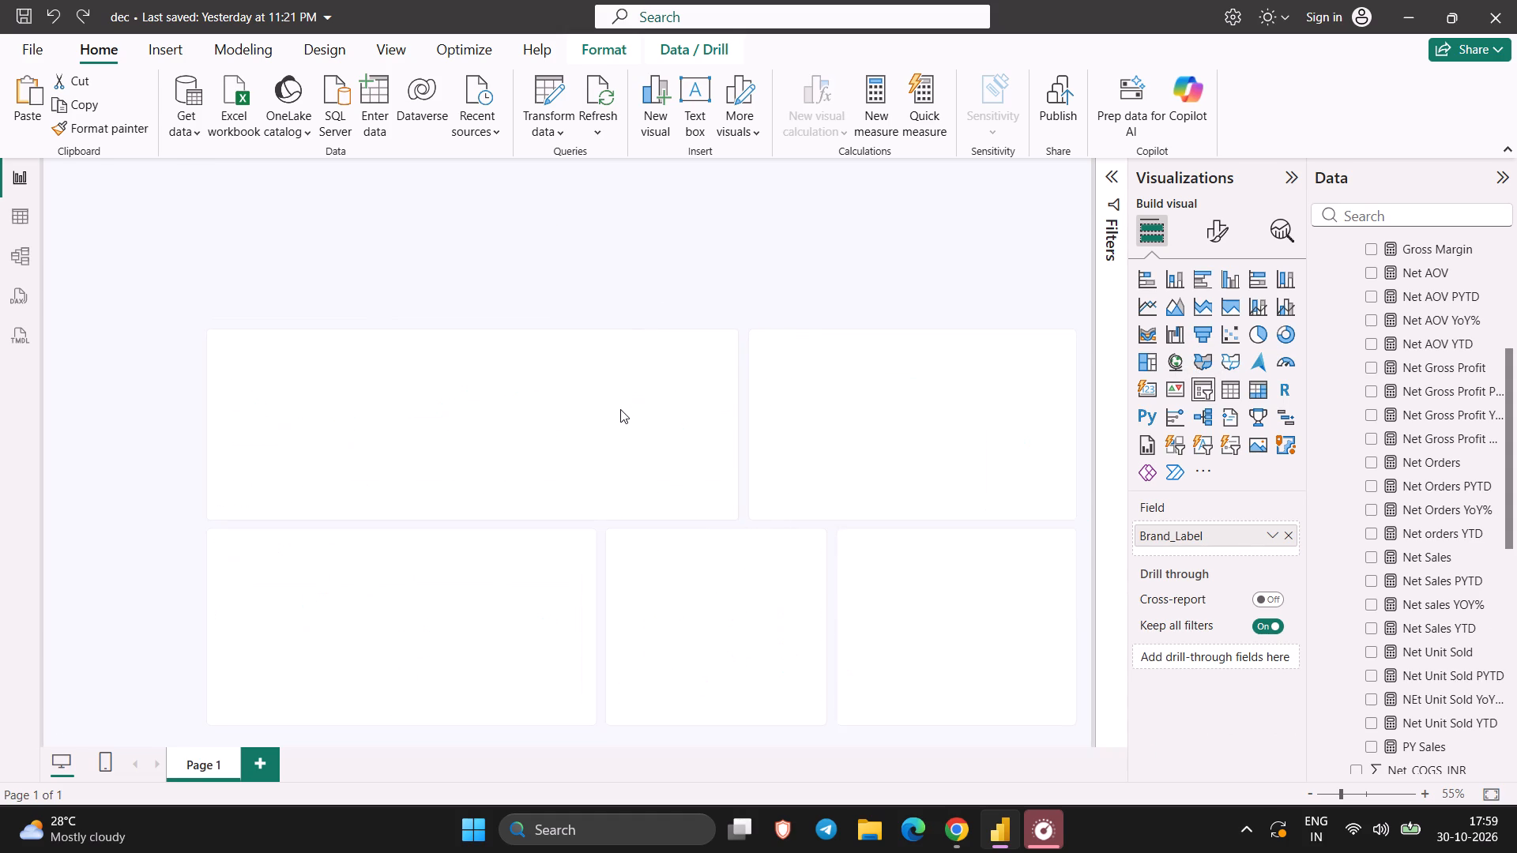
Insert a new slicer, move it into the blank filter panel beside the Net Sales YTD card, and narrow it to fit the panel.
left_click(749, 306)
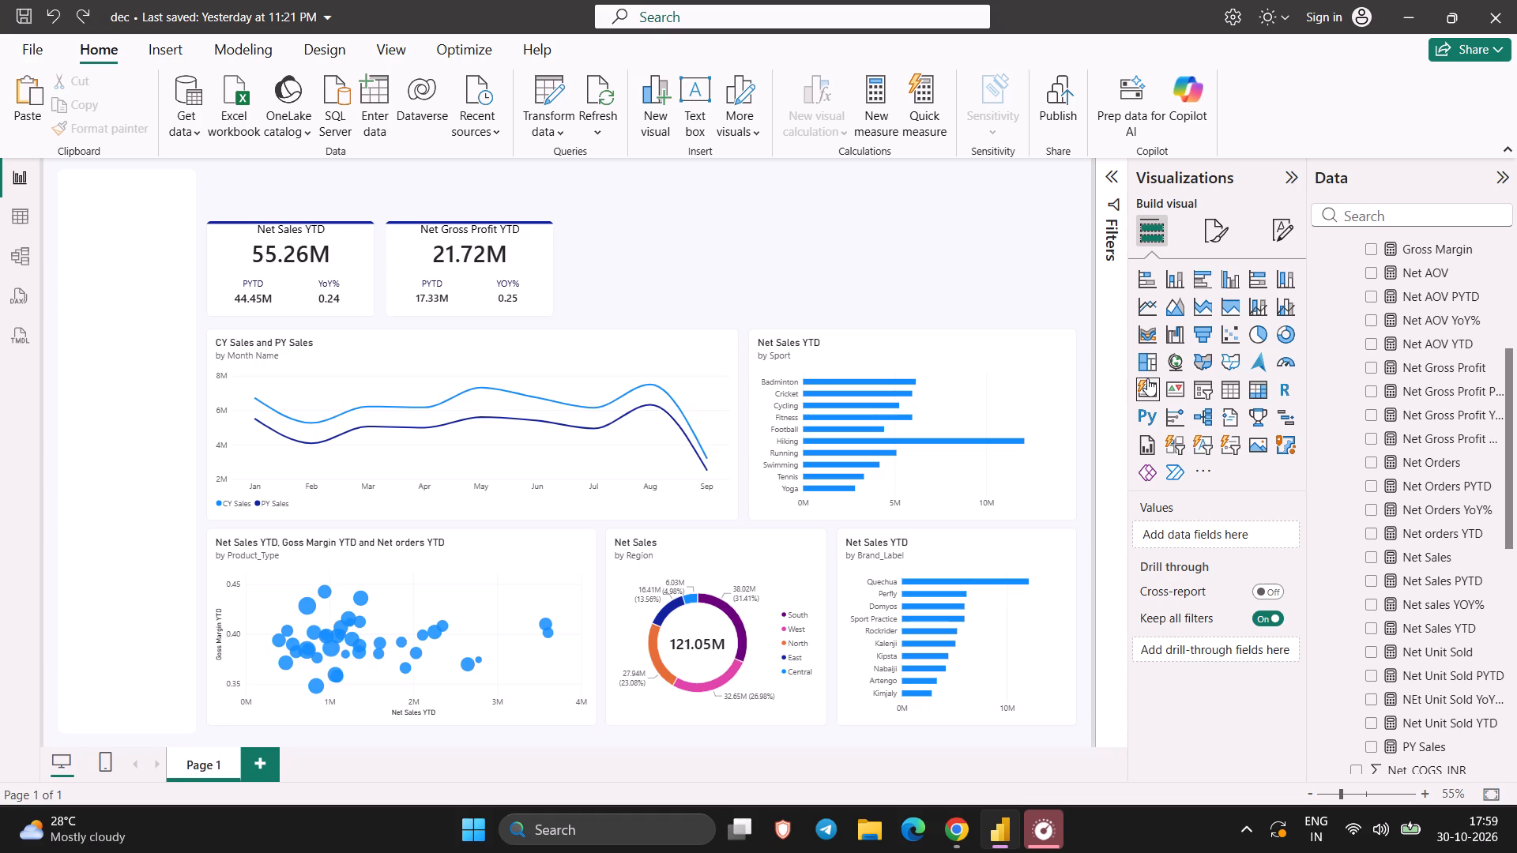
left_click(1204, 389)
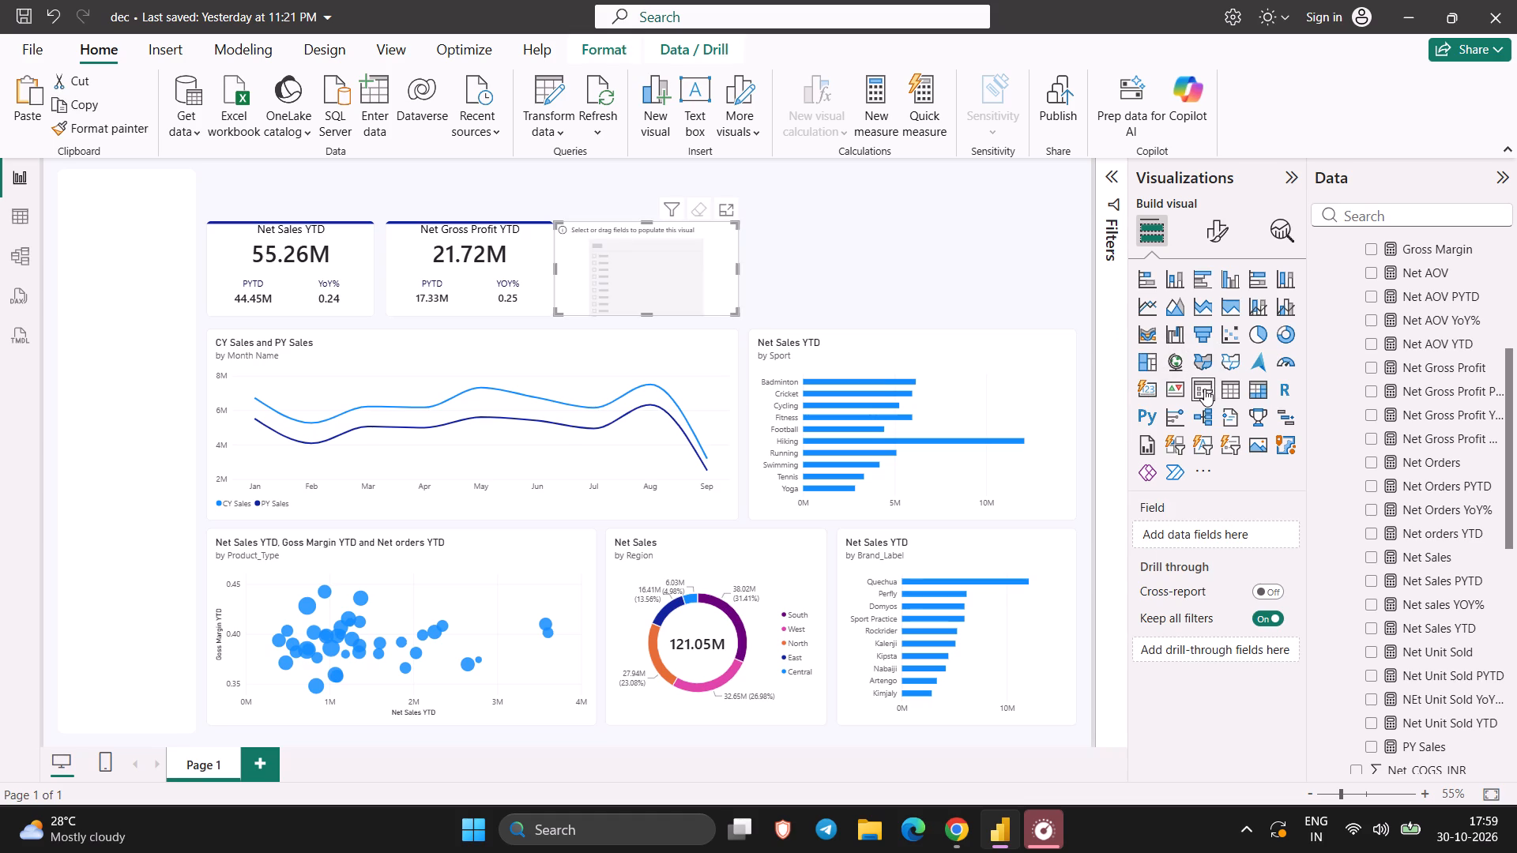
left_click_drag(683, 265, 208, 319)
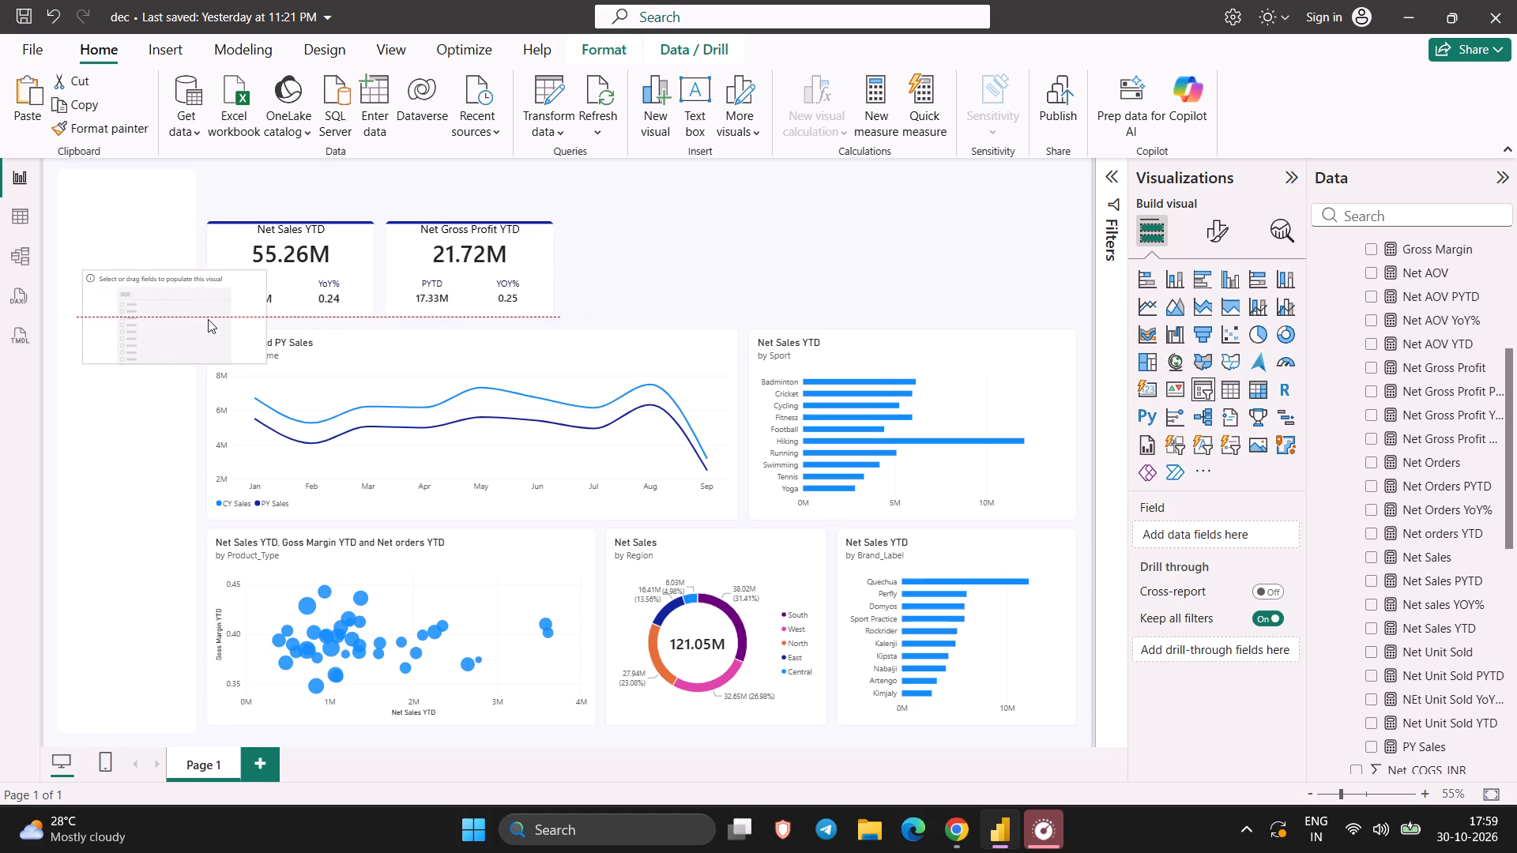
left_click_drag(208, 319, 194, 318)
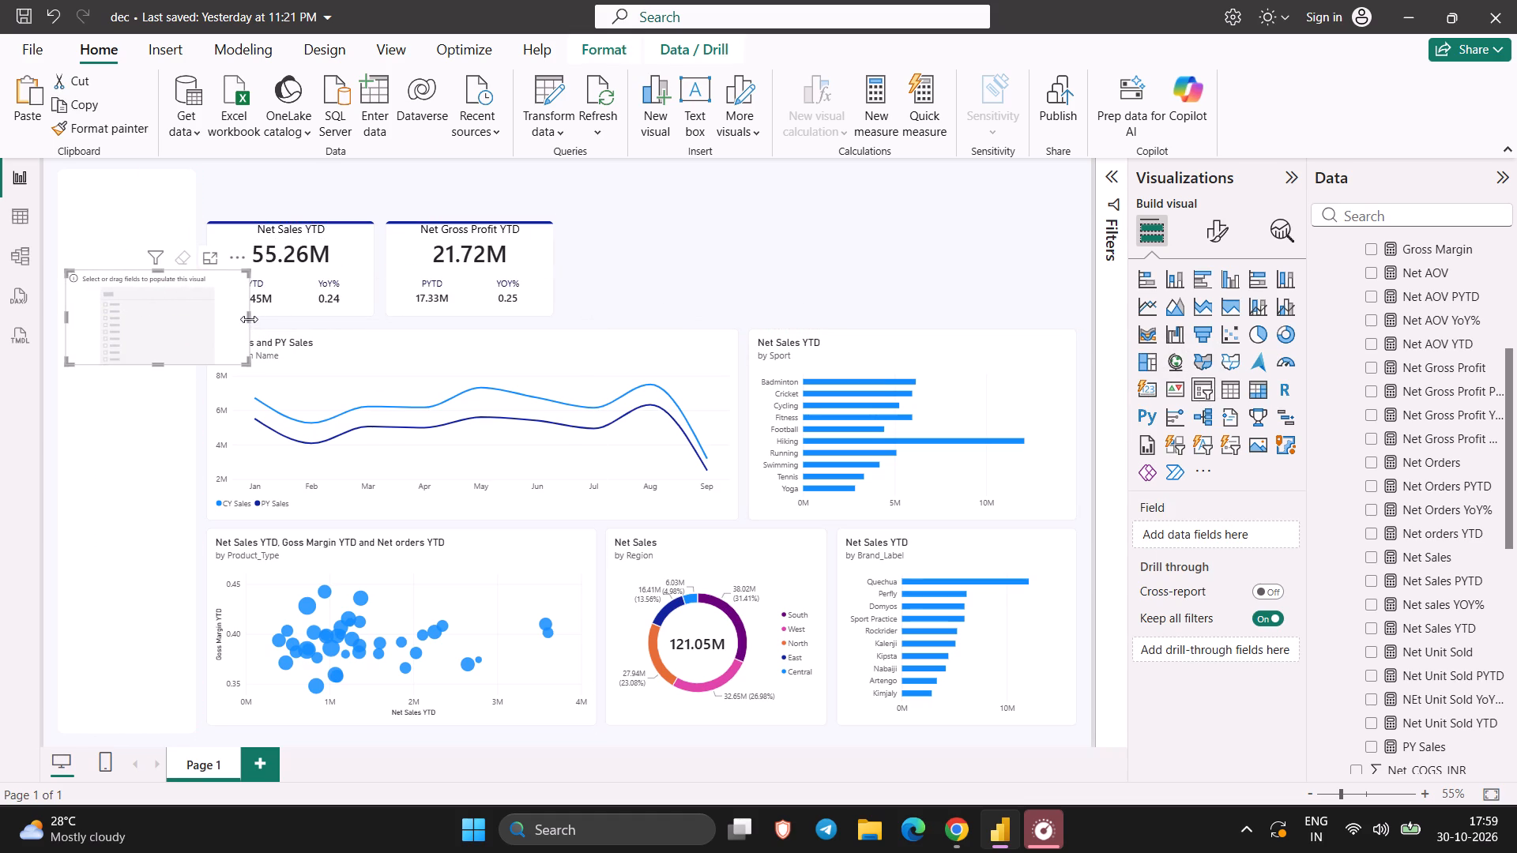
left_click_drag(249, 319, 187, 319)
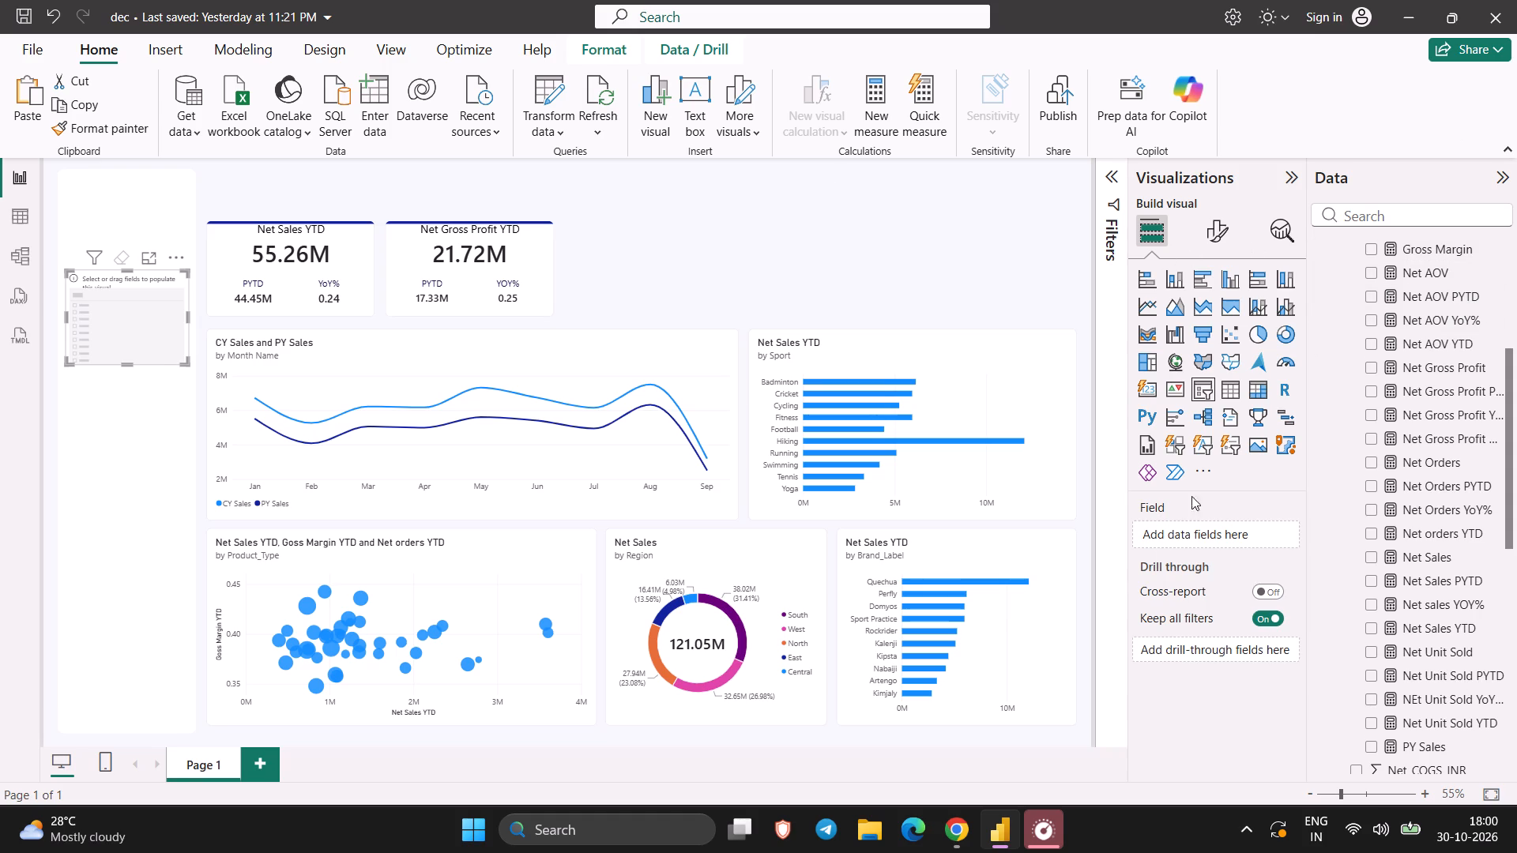
Assign the State field from the store table to the new slicer.
left_click(1210, 529)
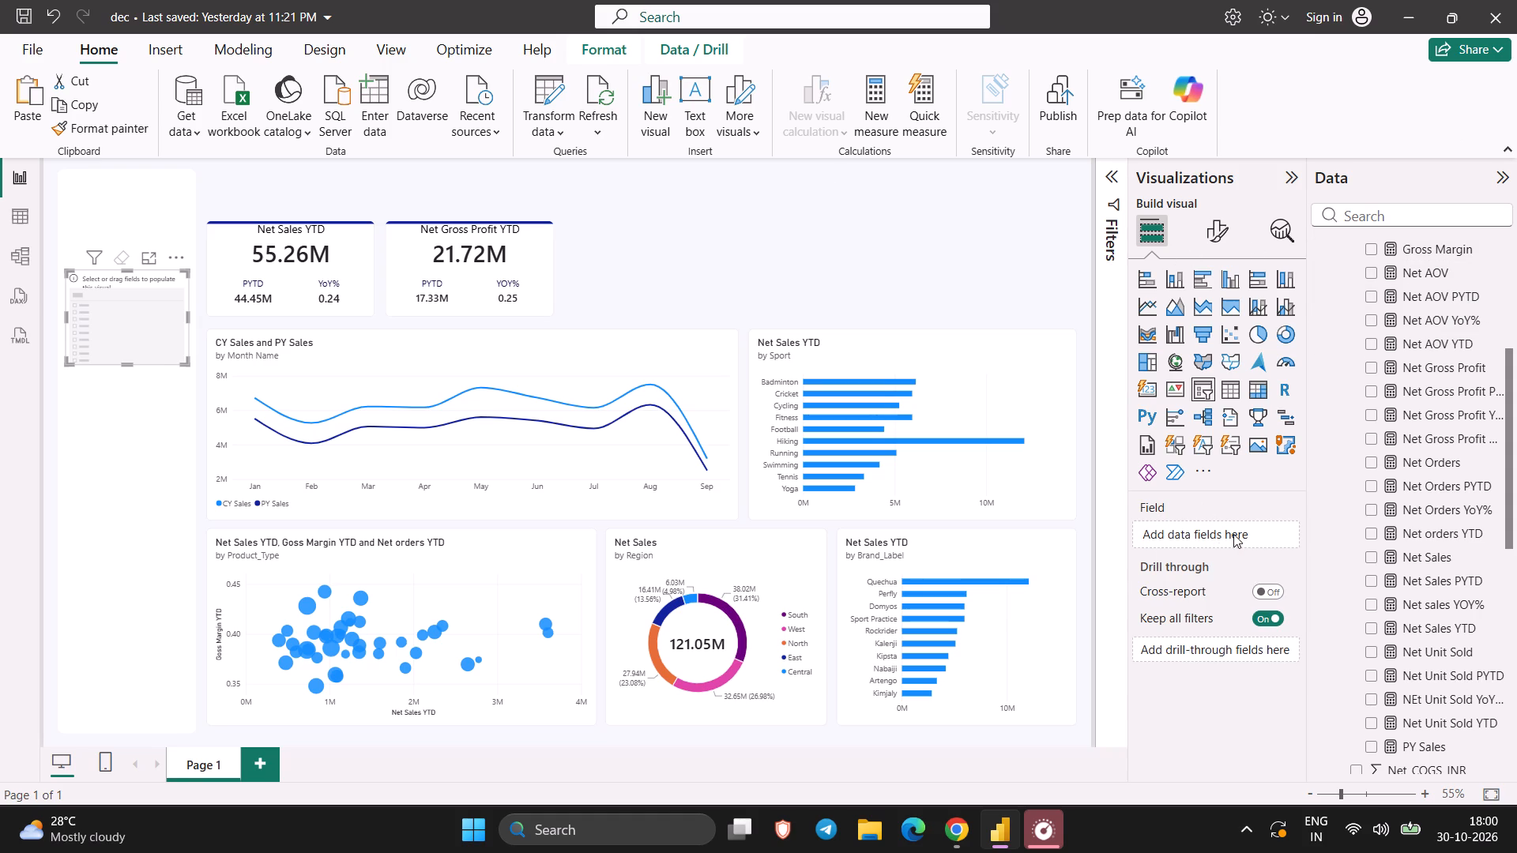
left_click(1233, 534)
scroll(1395, 344, "up", 6)
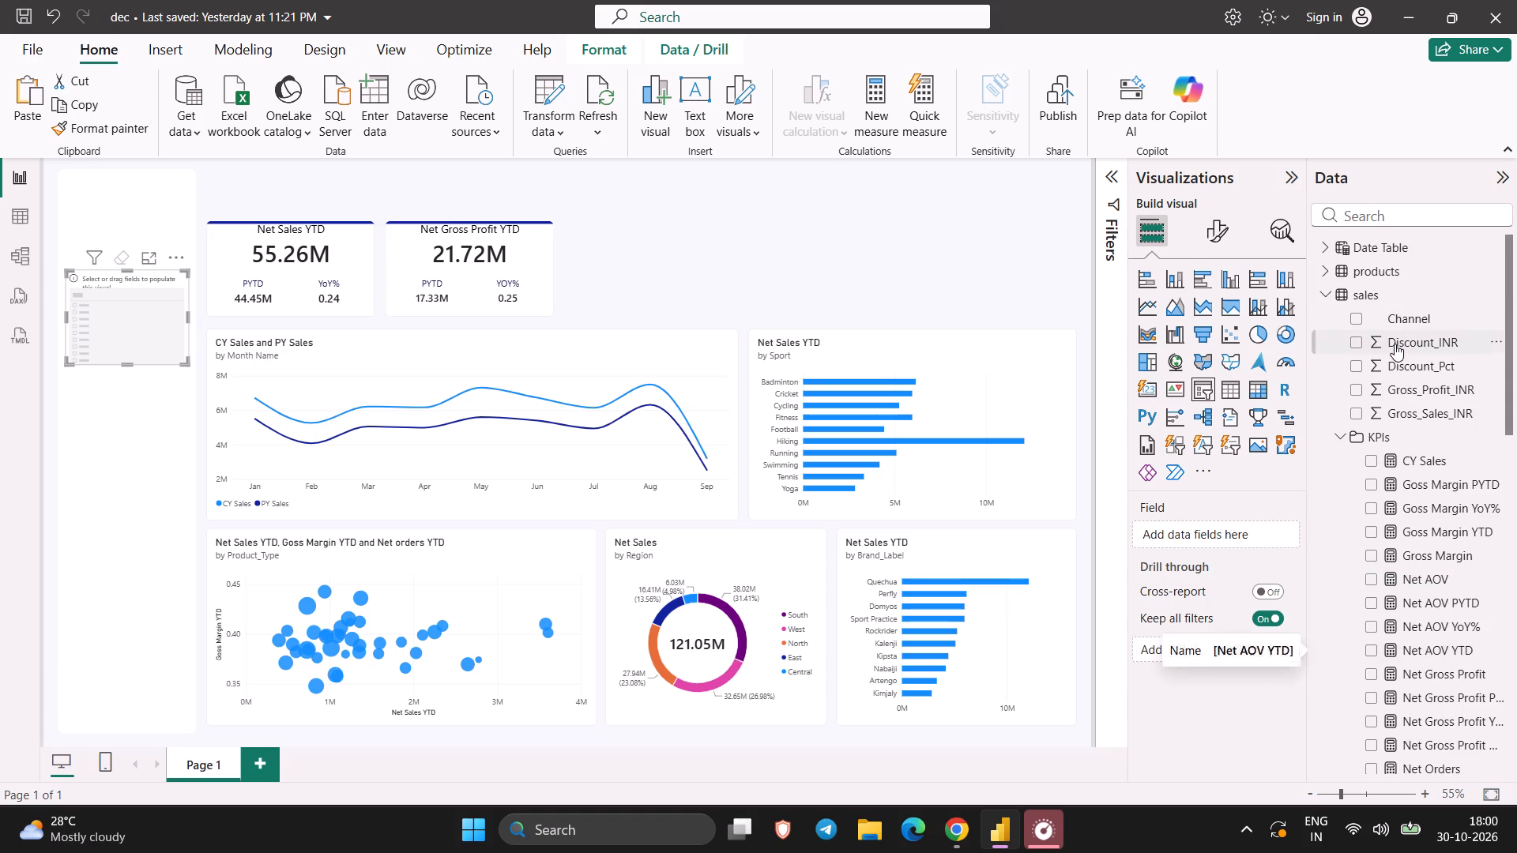
left_click(1330, 292)
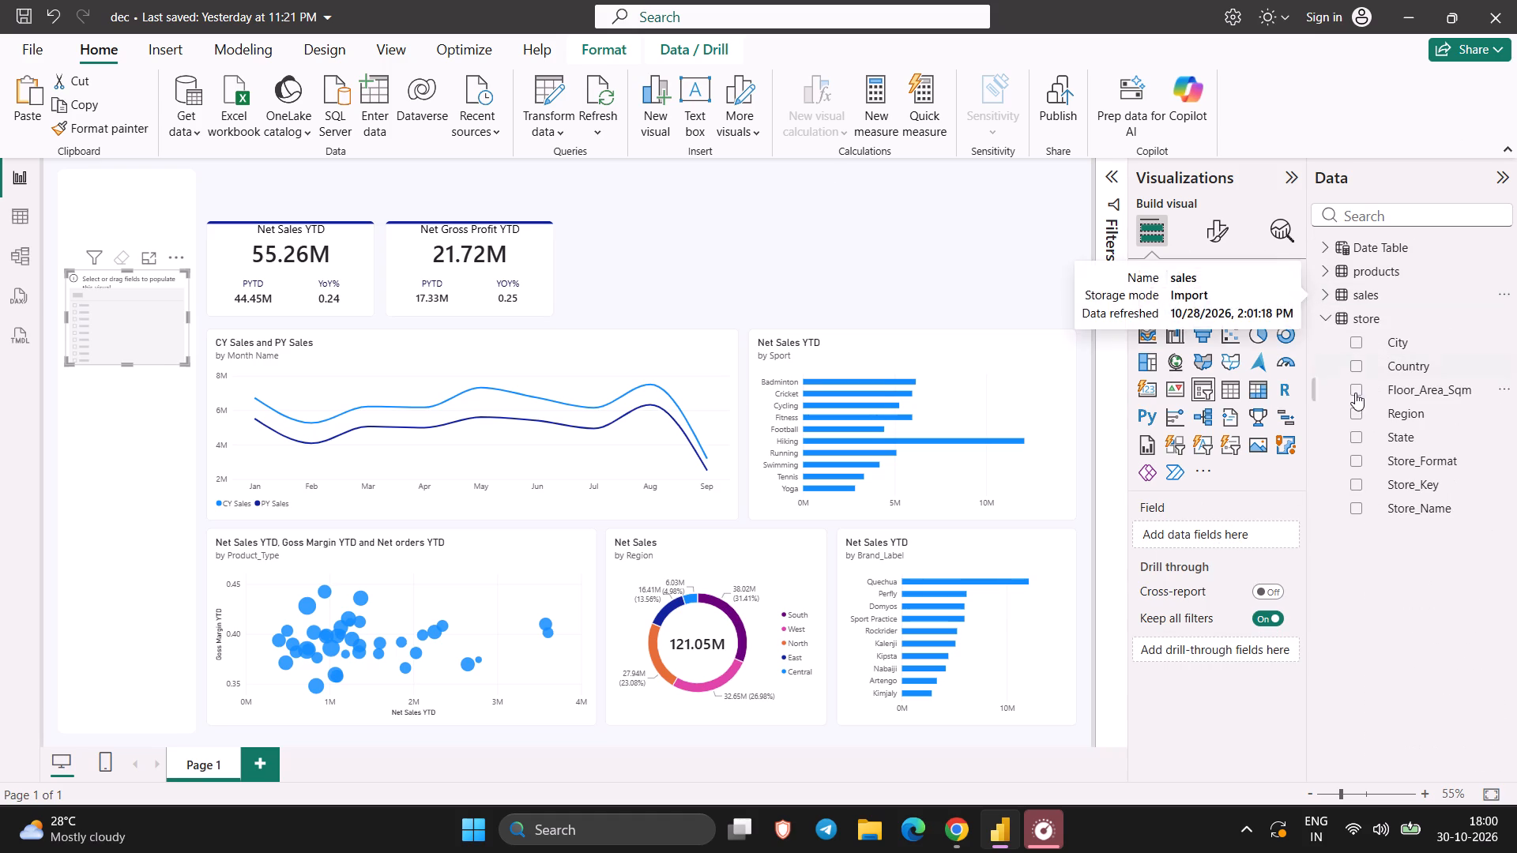
left_click(1356, 438)
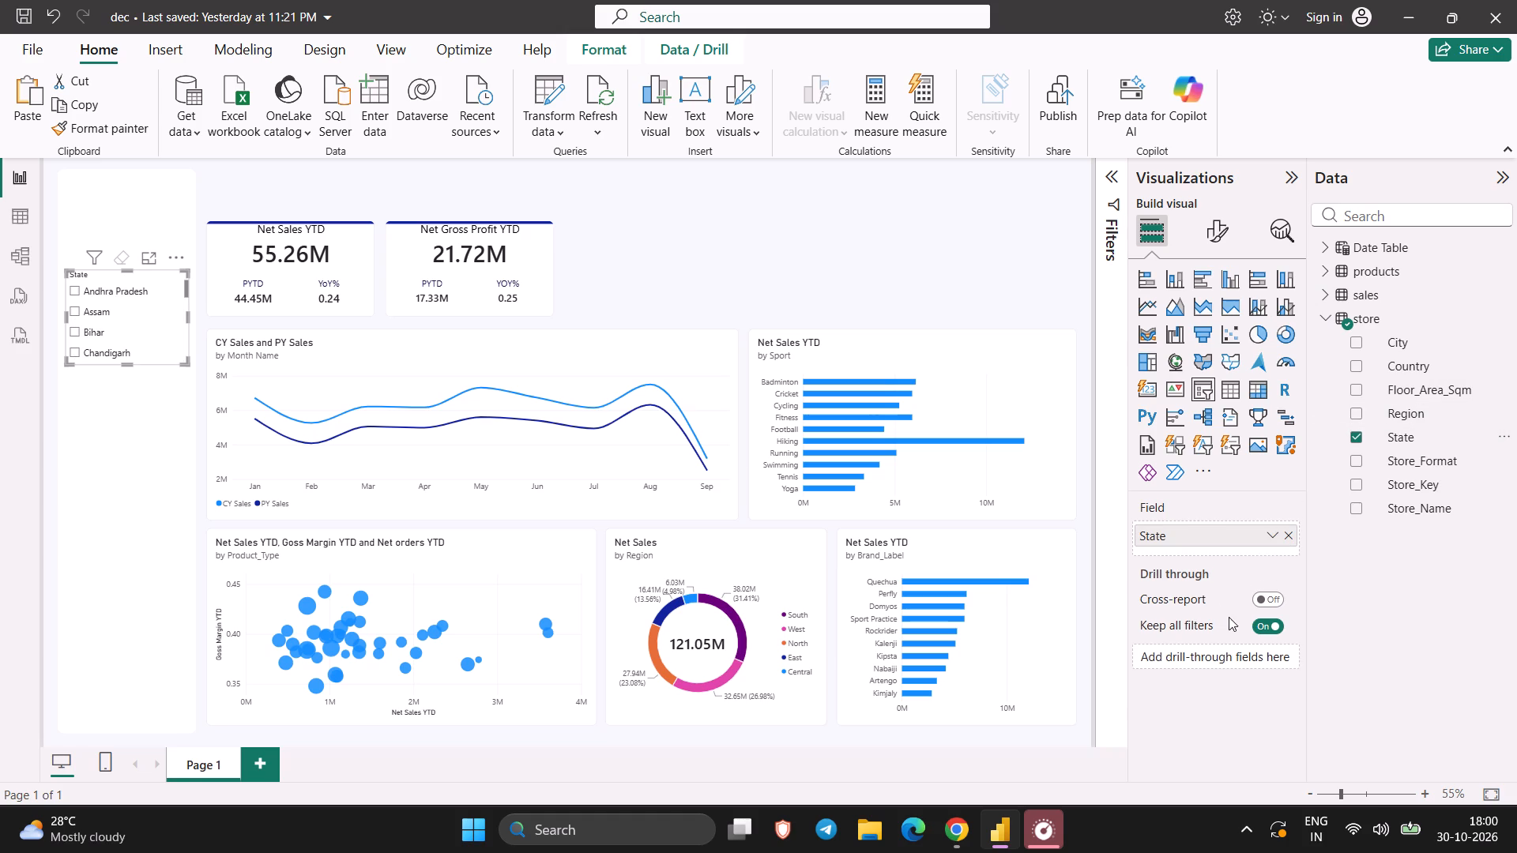
left_click(1206, 659)
Set the State slicer's style to Dropdown and shorten the slicer to fit its header and dropdown box.
left_click(1226, 213)
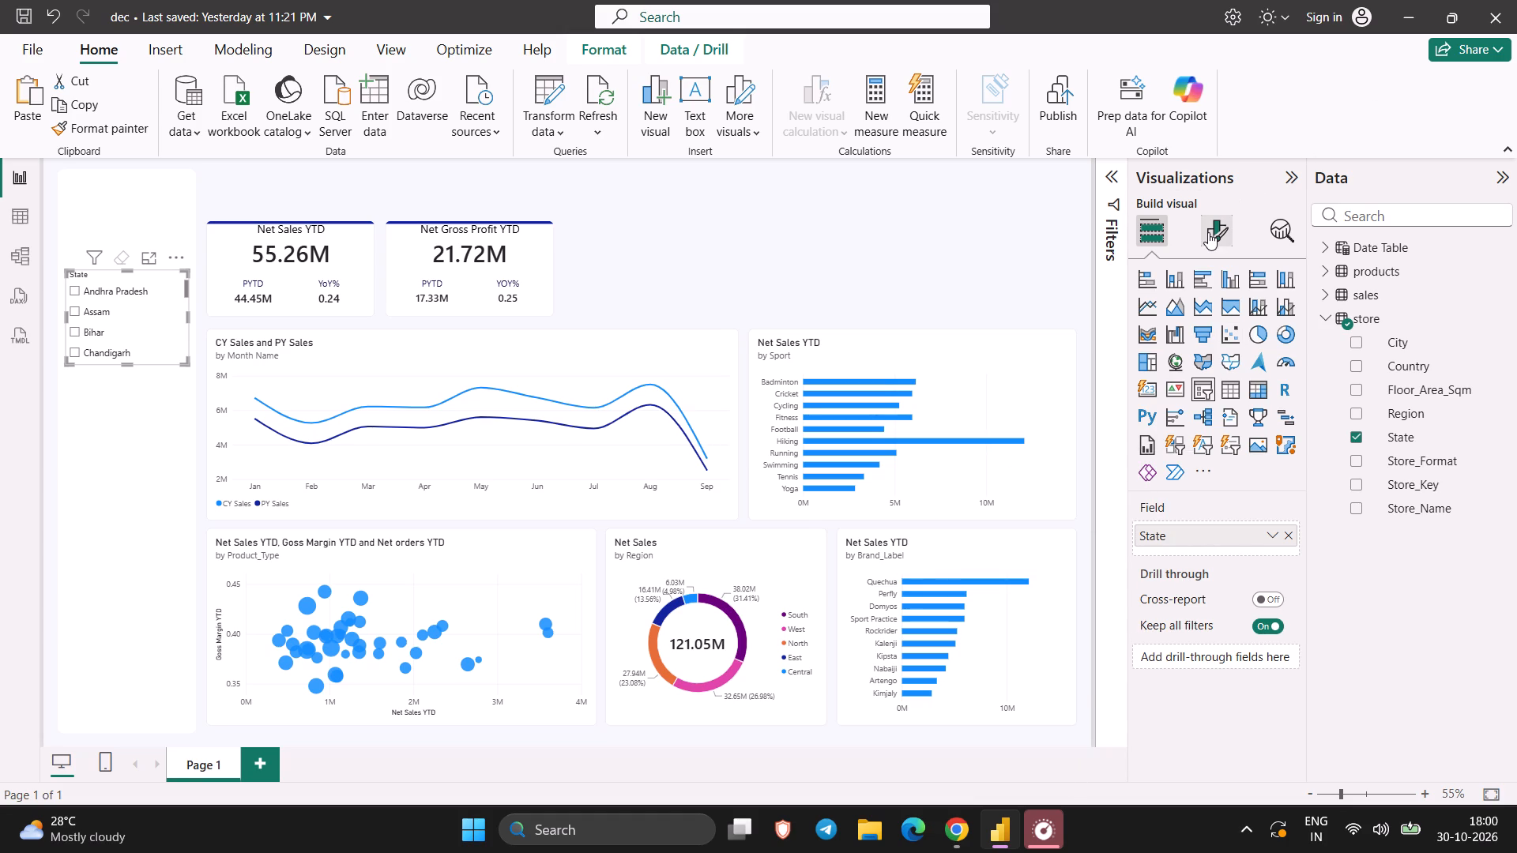
left_click(1208, 232)
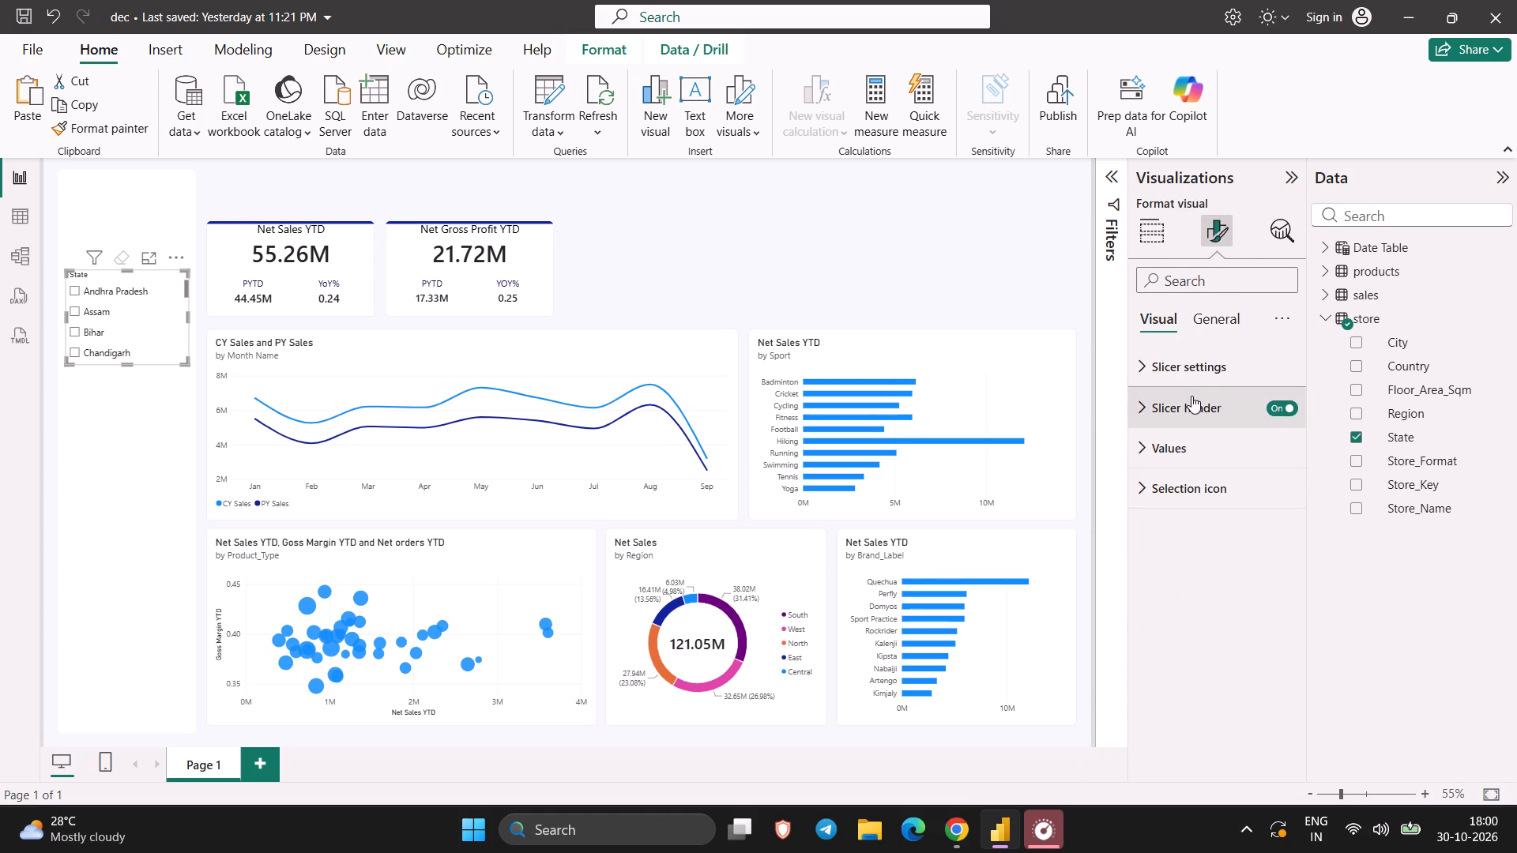
left_click(1174, 359)
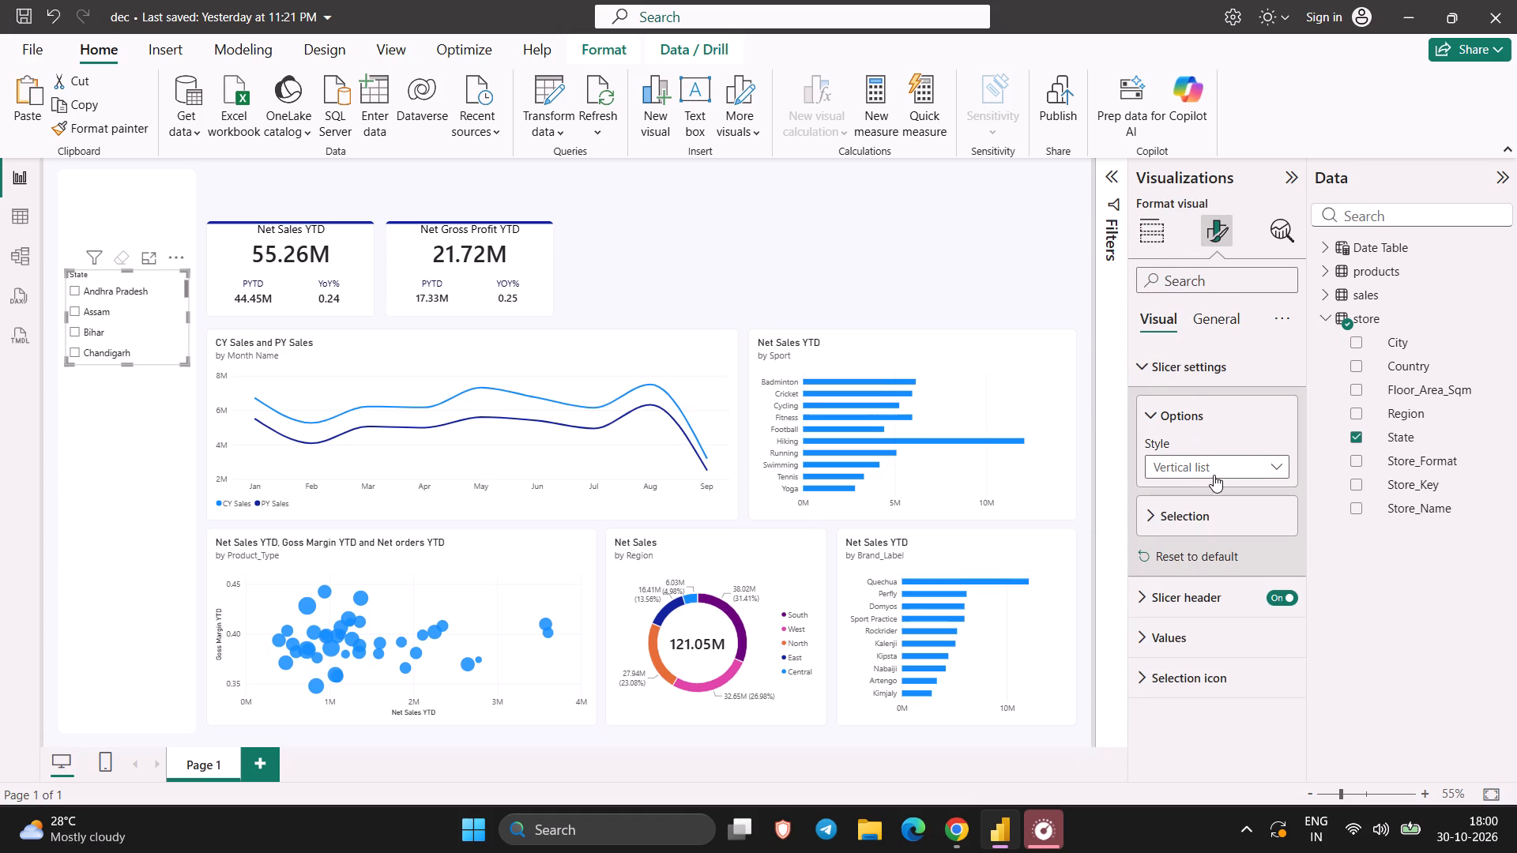
left_click(1214, 475)
left_click(1202, 538)
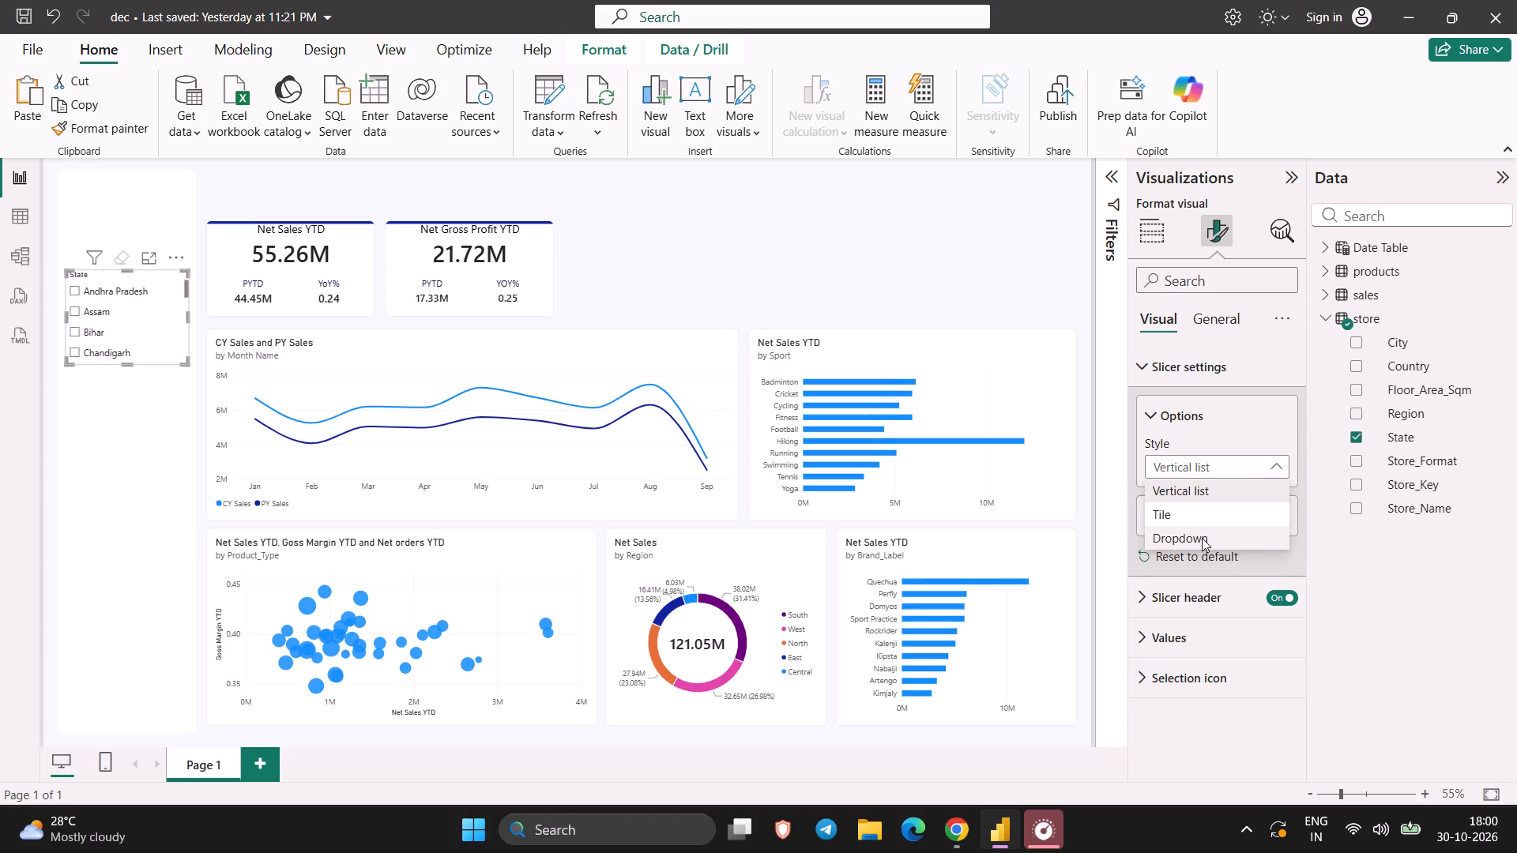
left_click_drag(126, 364, 129, 312)
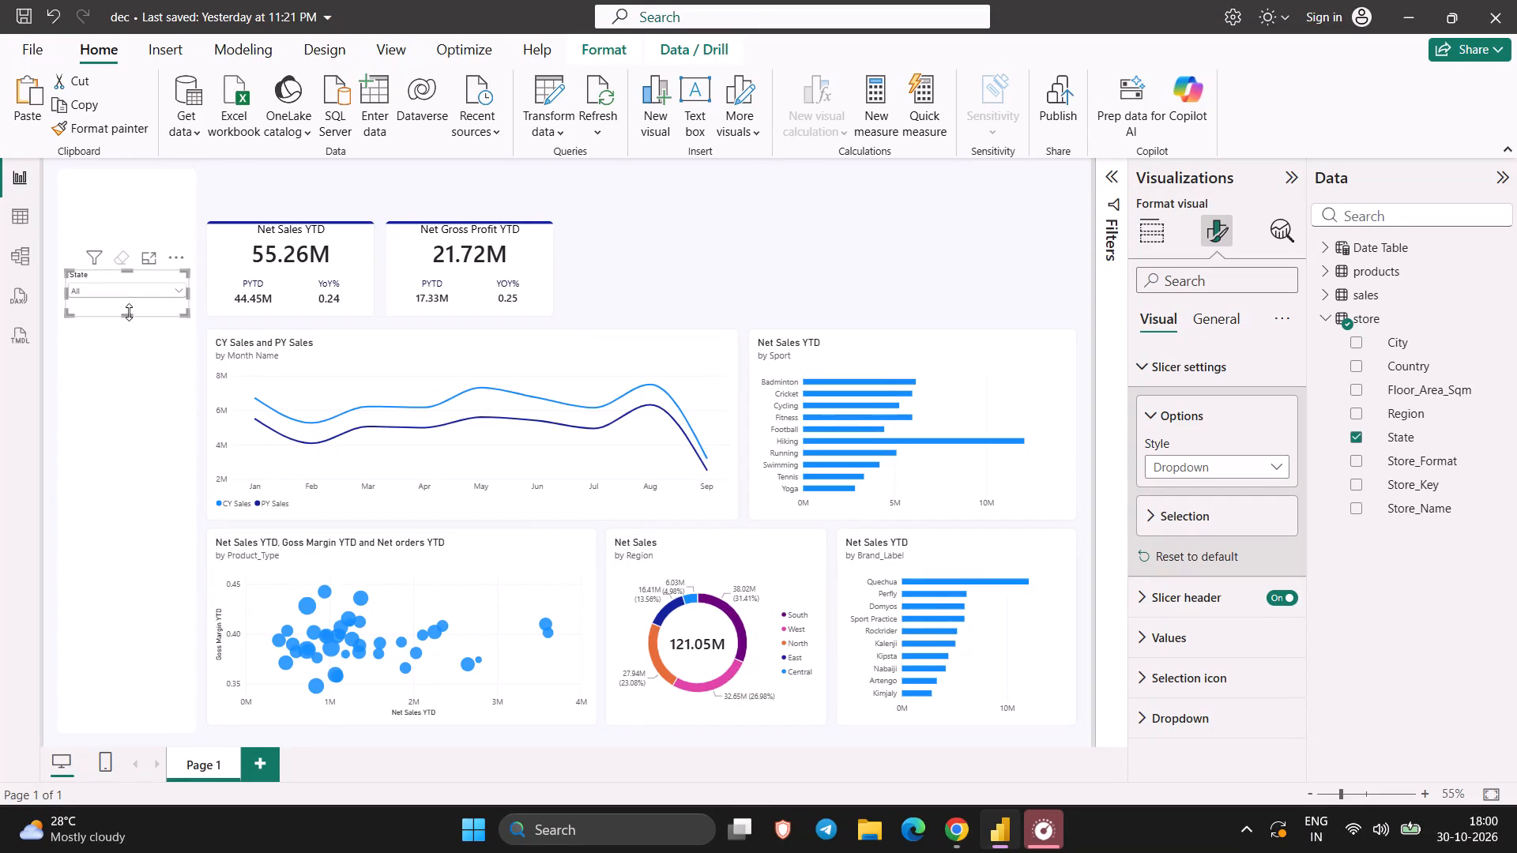
left_click(723, 227)
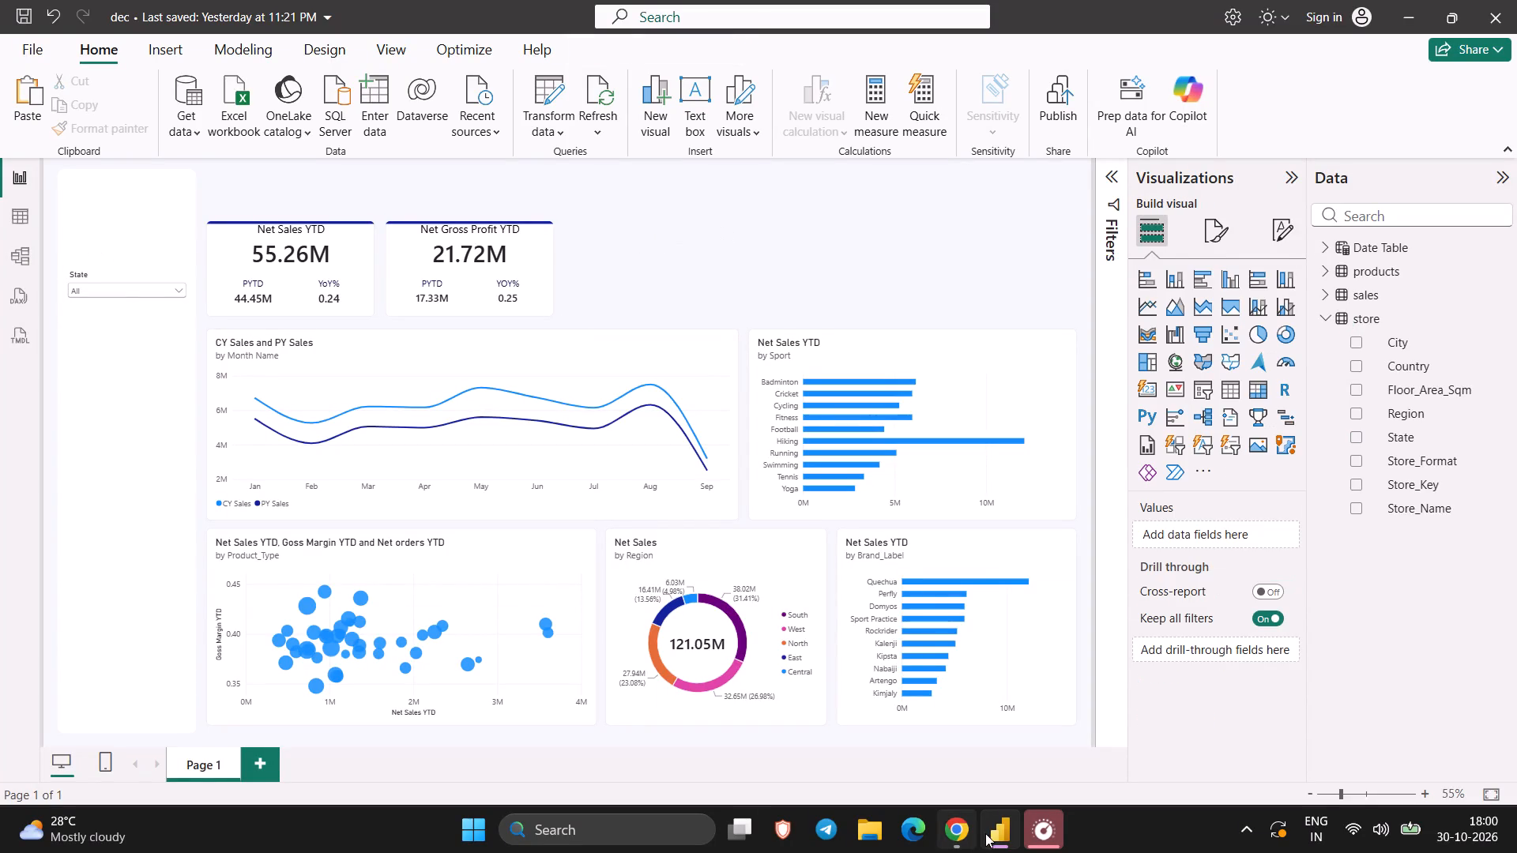
Switch to the Chrome tutorial, watch from about 1:18:24 to 1:19:17 how the State slicer is positioned and duplicated, and return to Power BI.
left_click(954, 829)
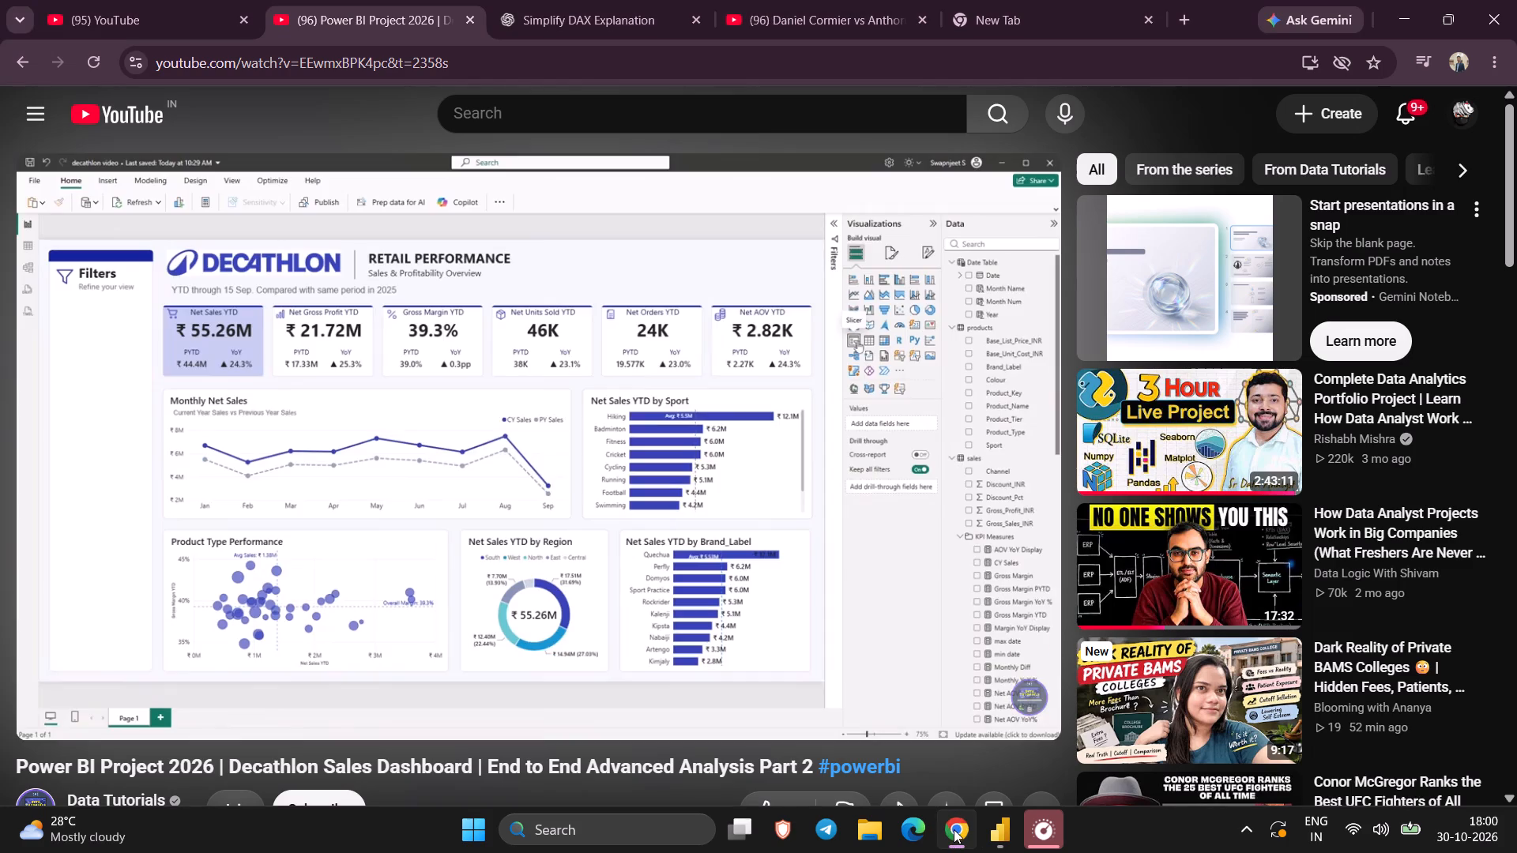
key("space")
key("Right")
key("Right")
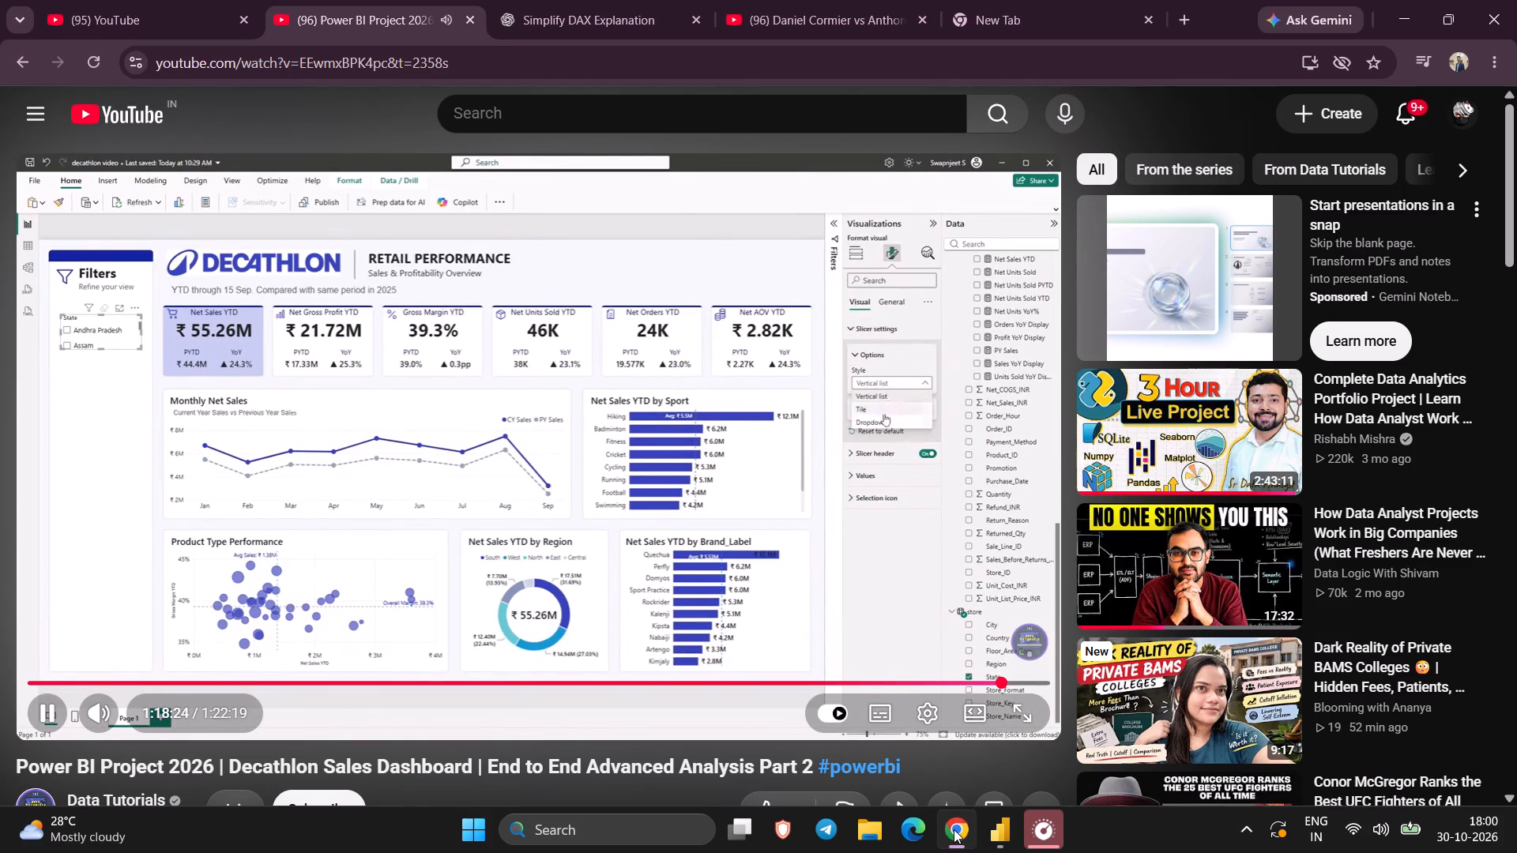
key("Right")
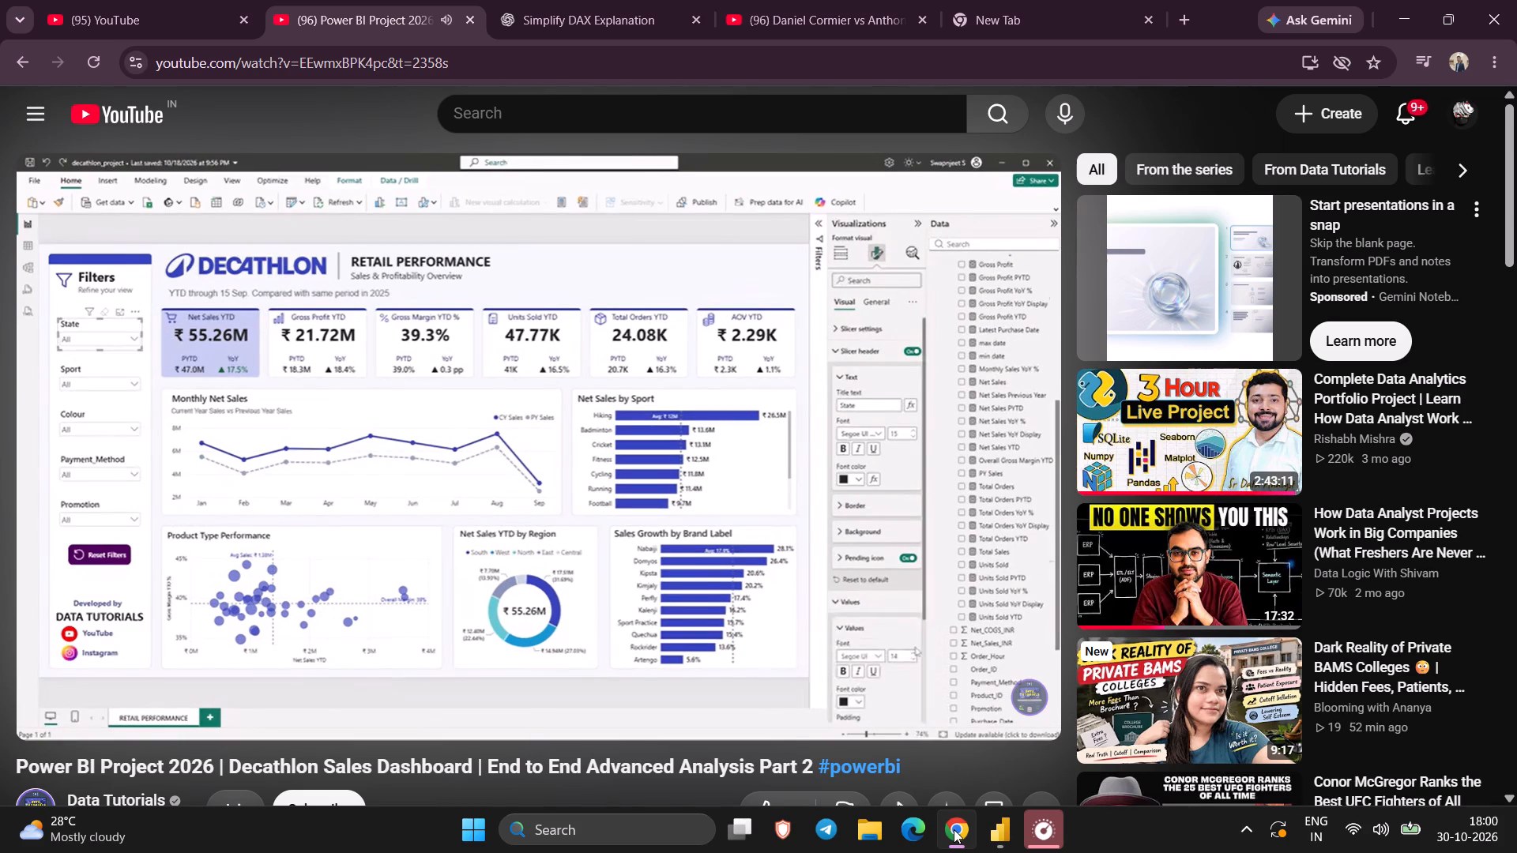
key("Right")
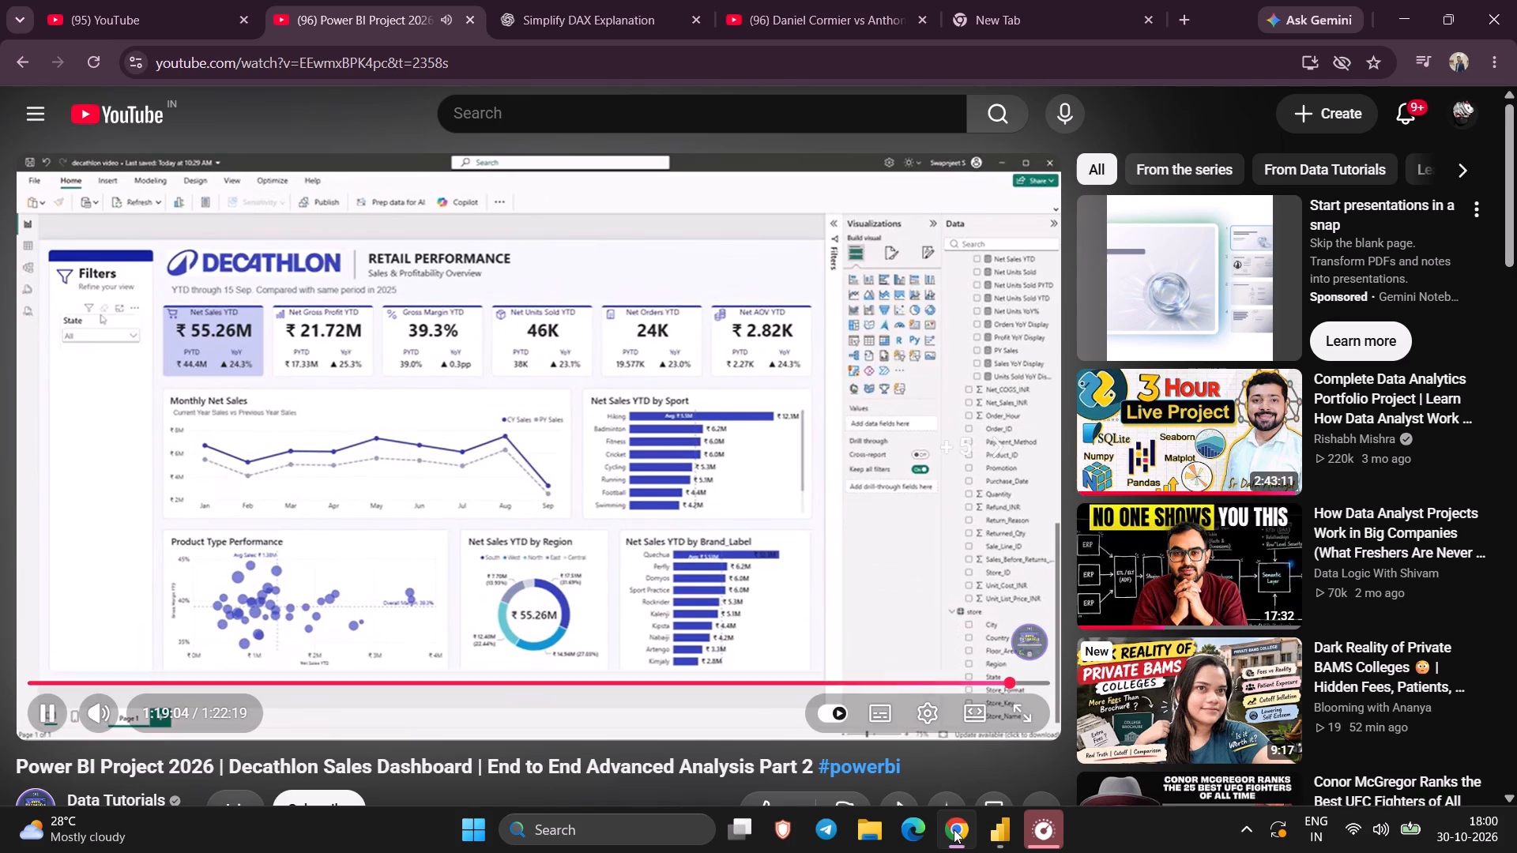
key("space")
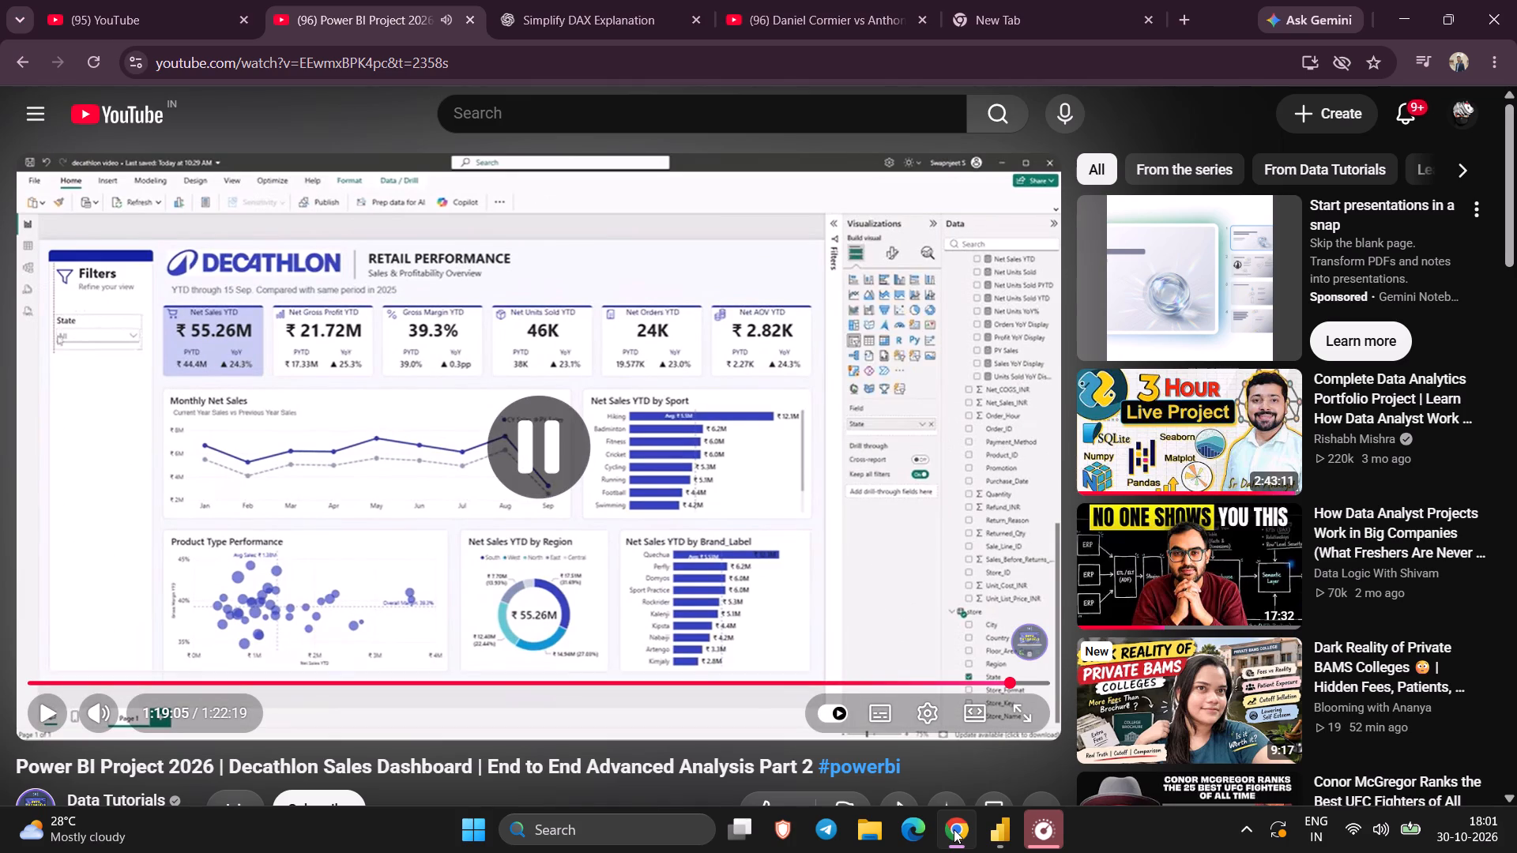
key("space")
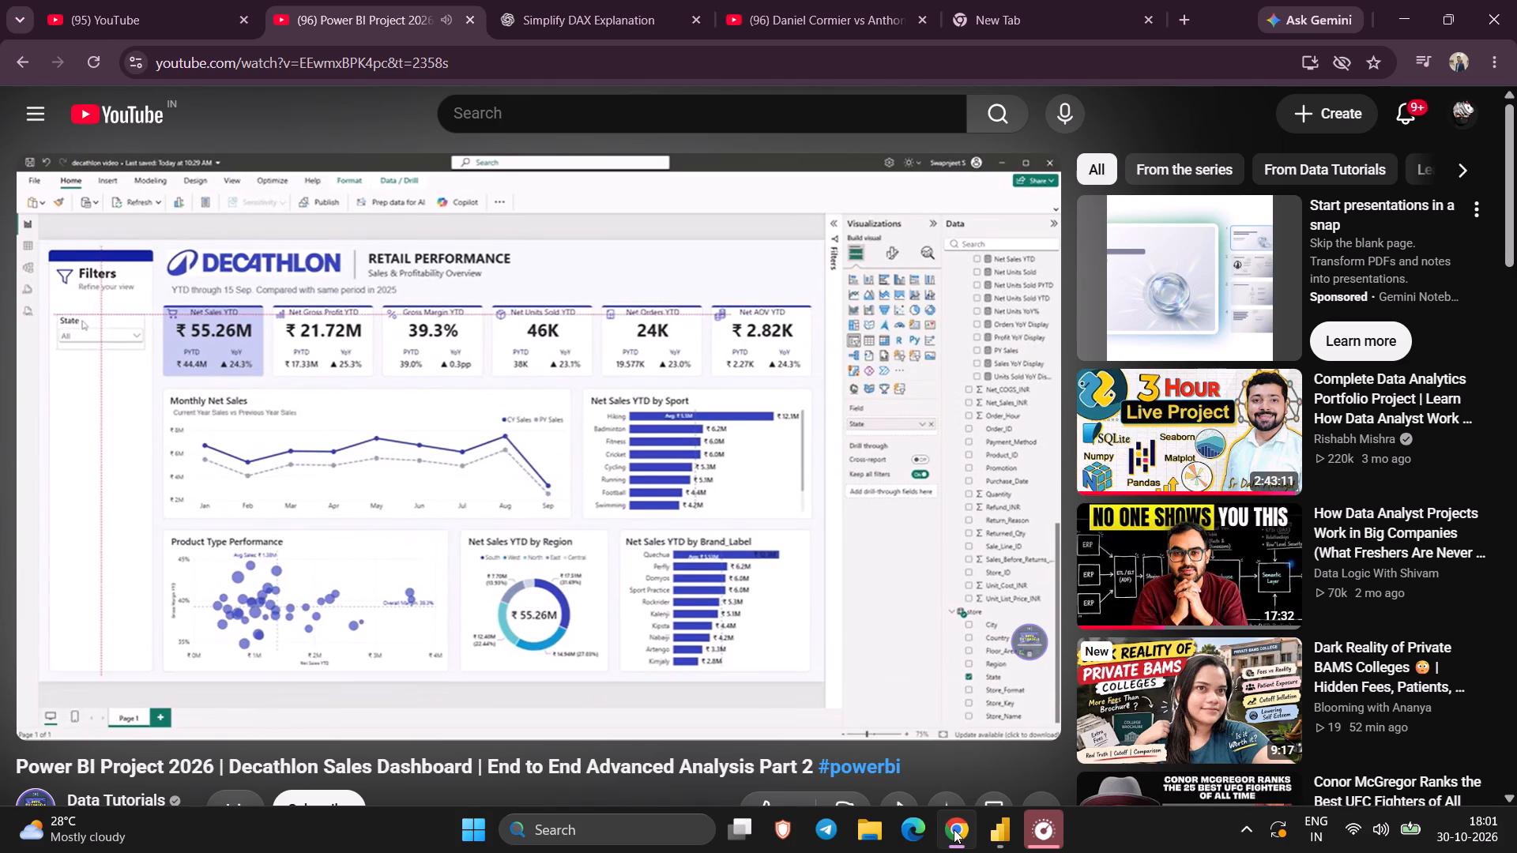
key("Right")
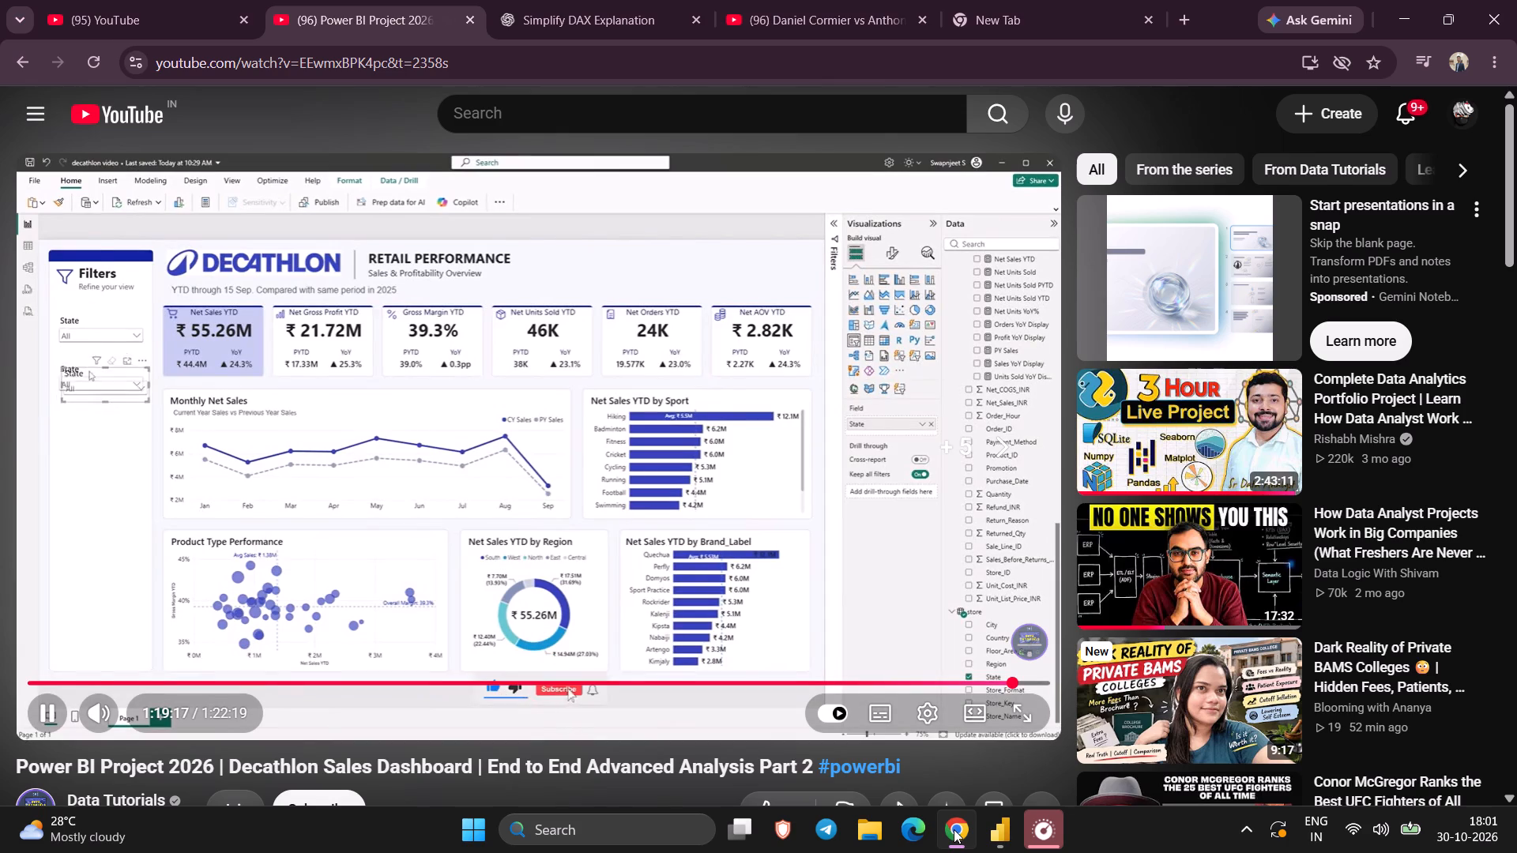
key("Left")
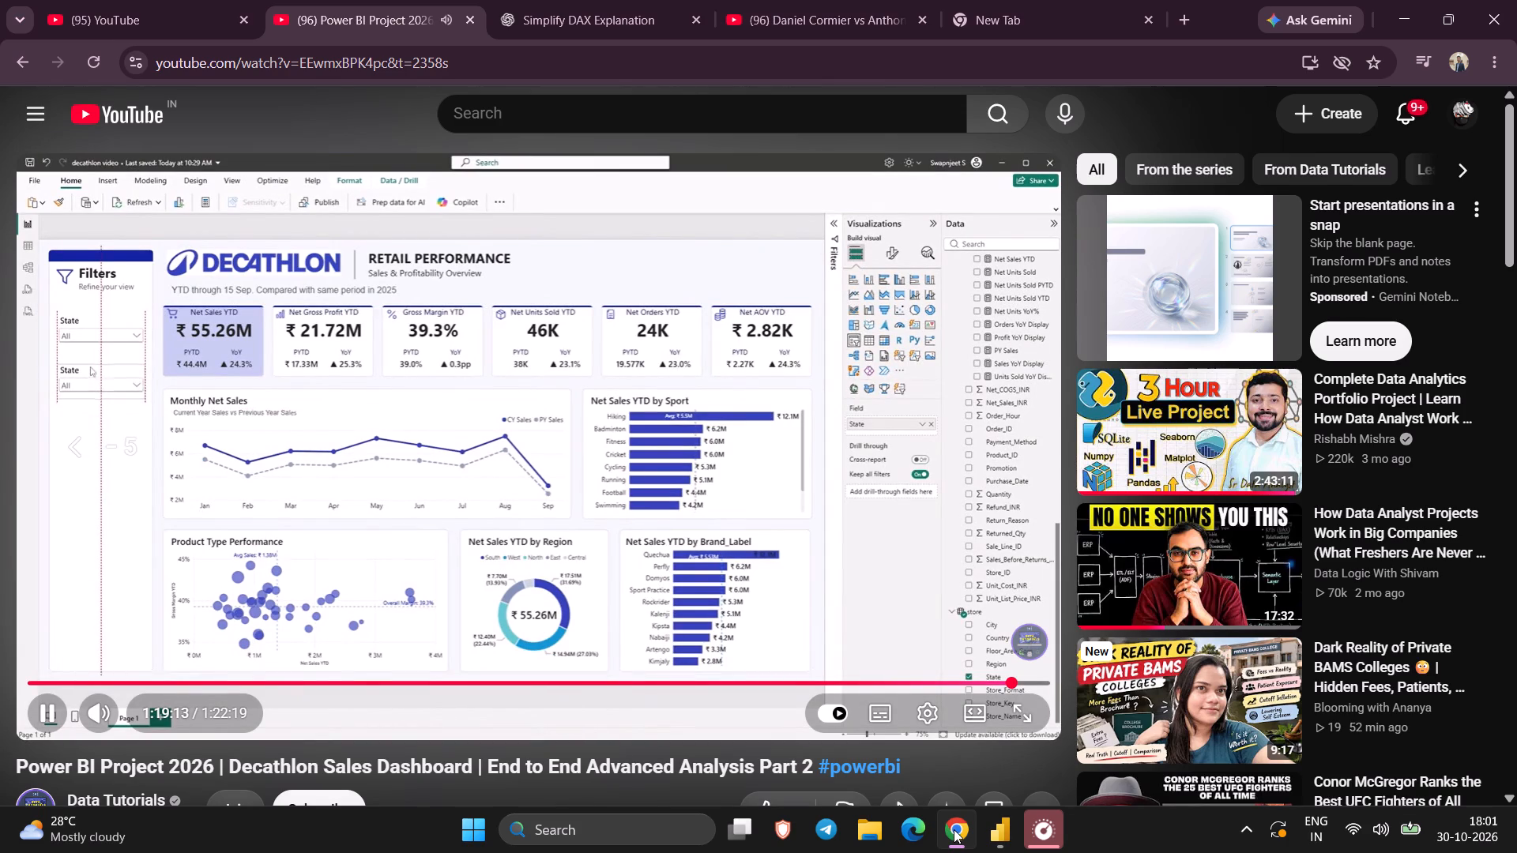
key("Left")
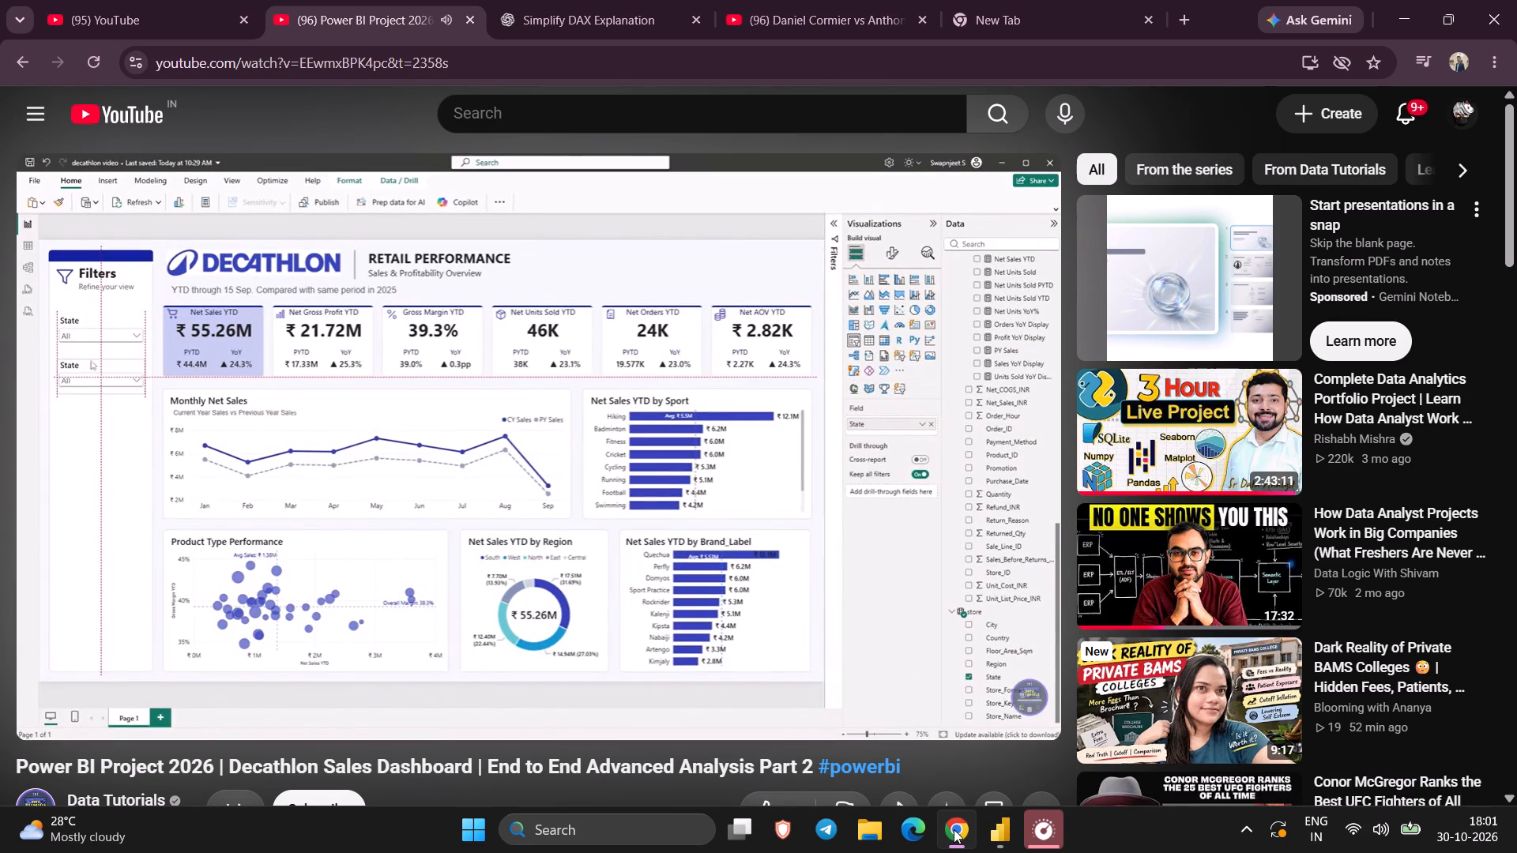
key("space")
left_click(1007, 848)
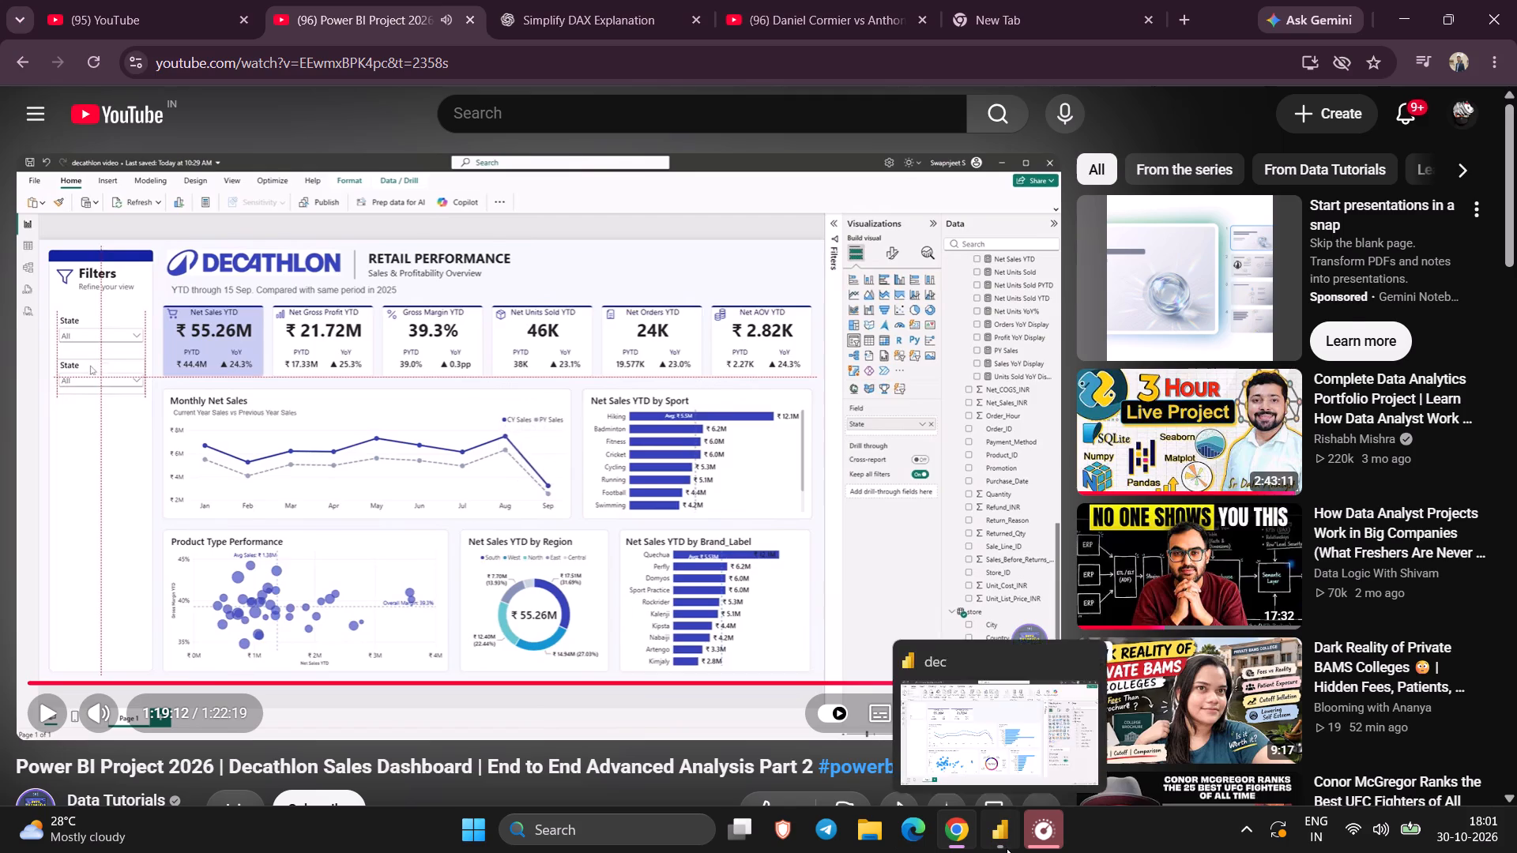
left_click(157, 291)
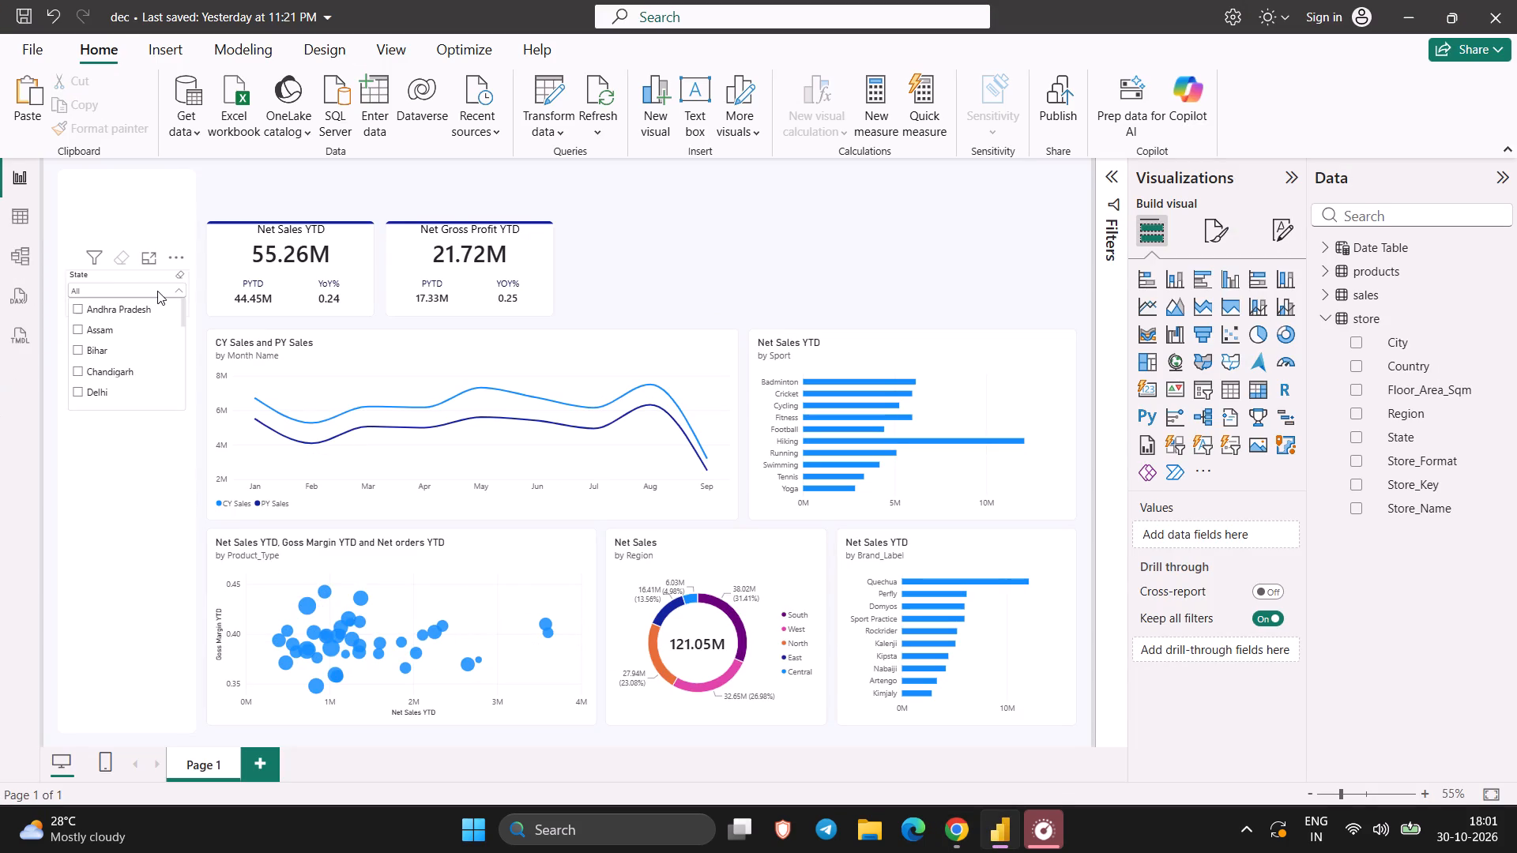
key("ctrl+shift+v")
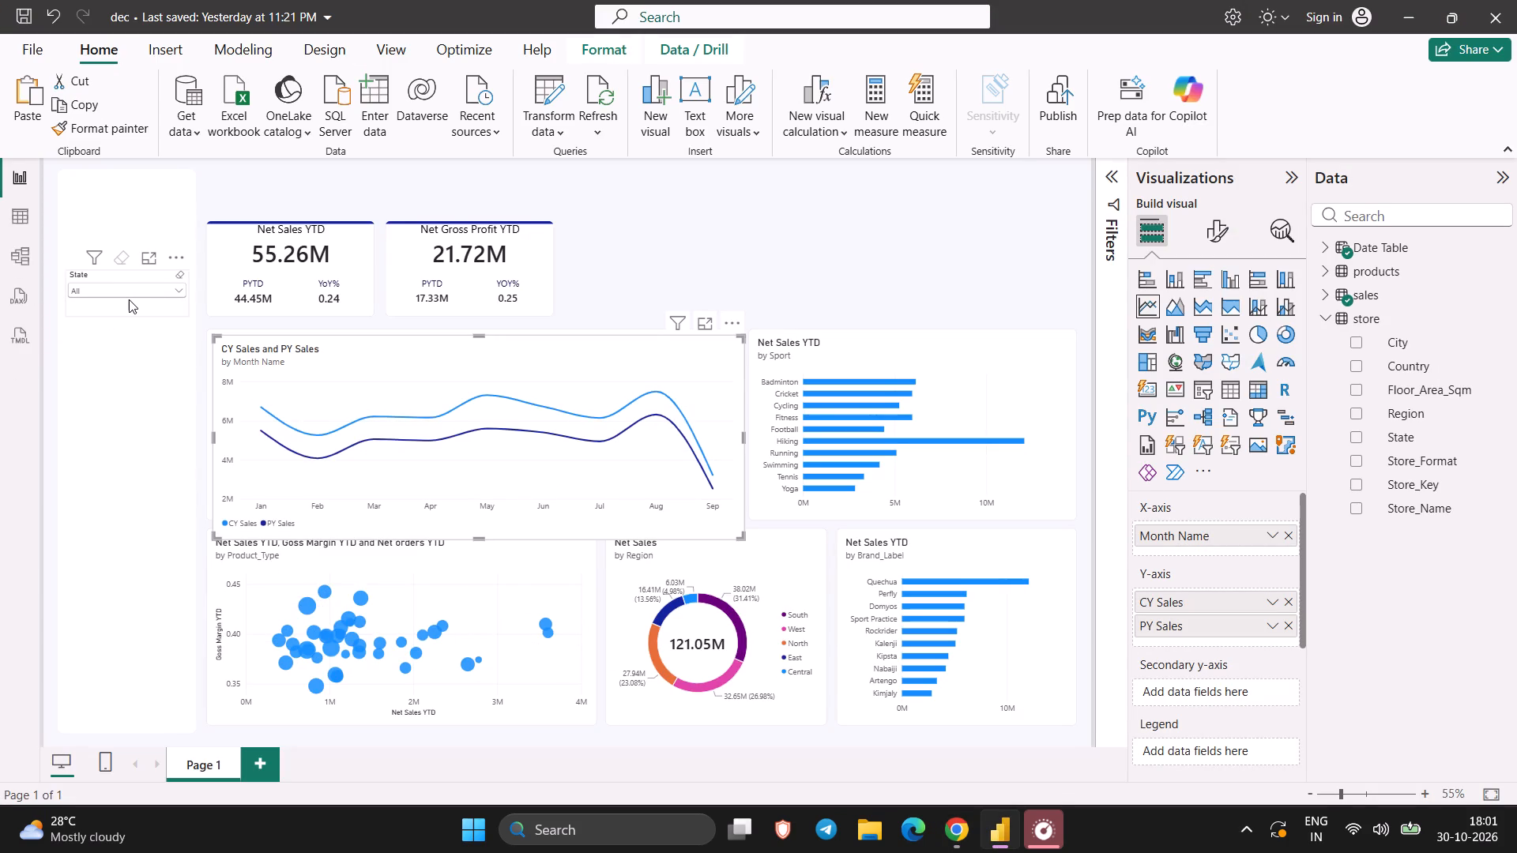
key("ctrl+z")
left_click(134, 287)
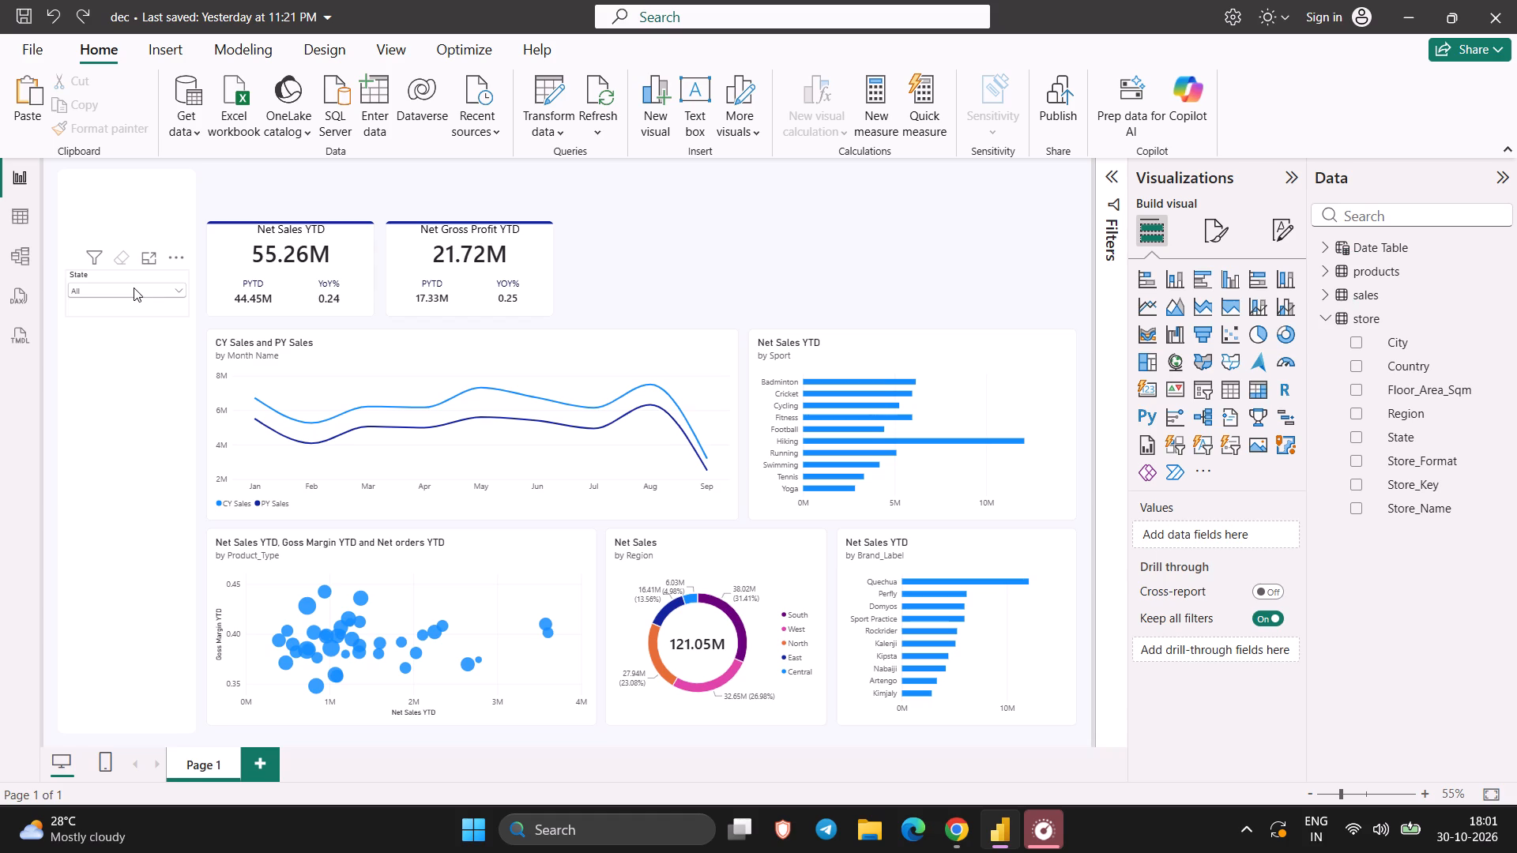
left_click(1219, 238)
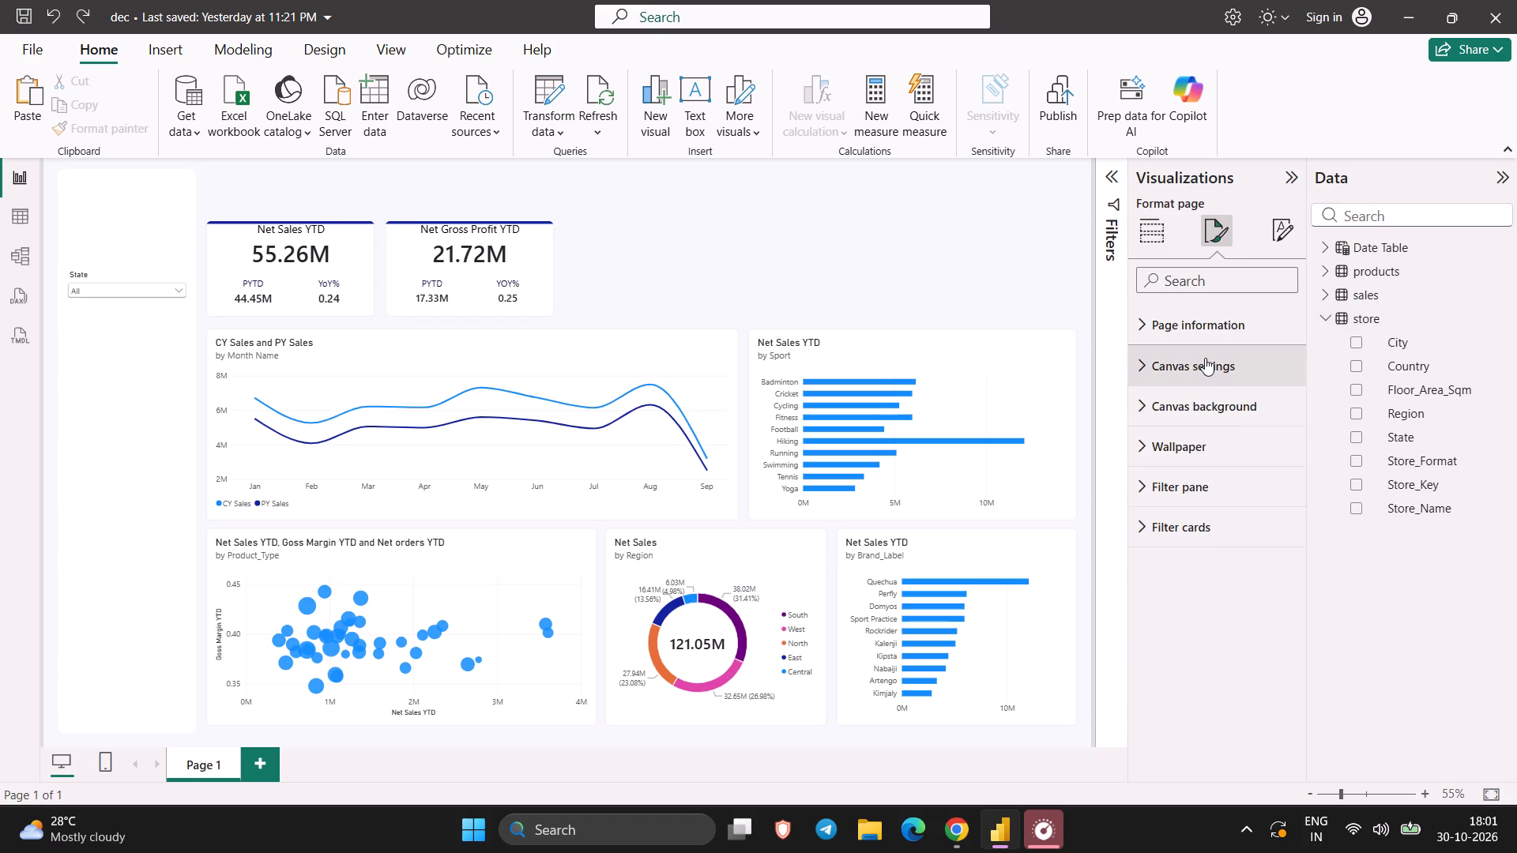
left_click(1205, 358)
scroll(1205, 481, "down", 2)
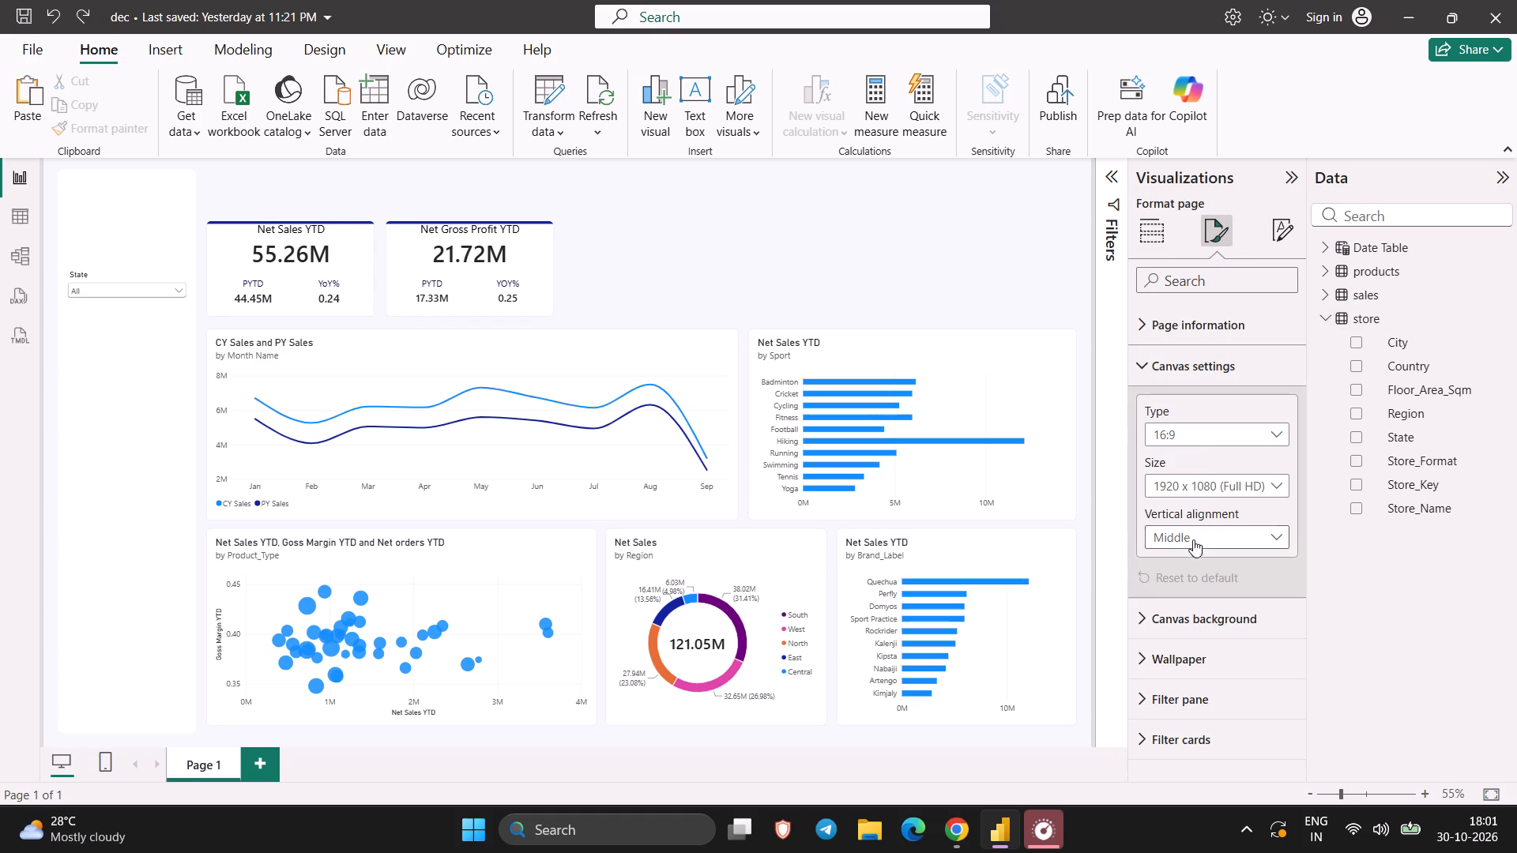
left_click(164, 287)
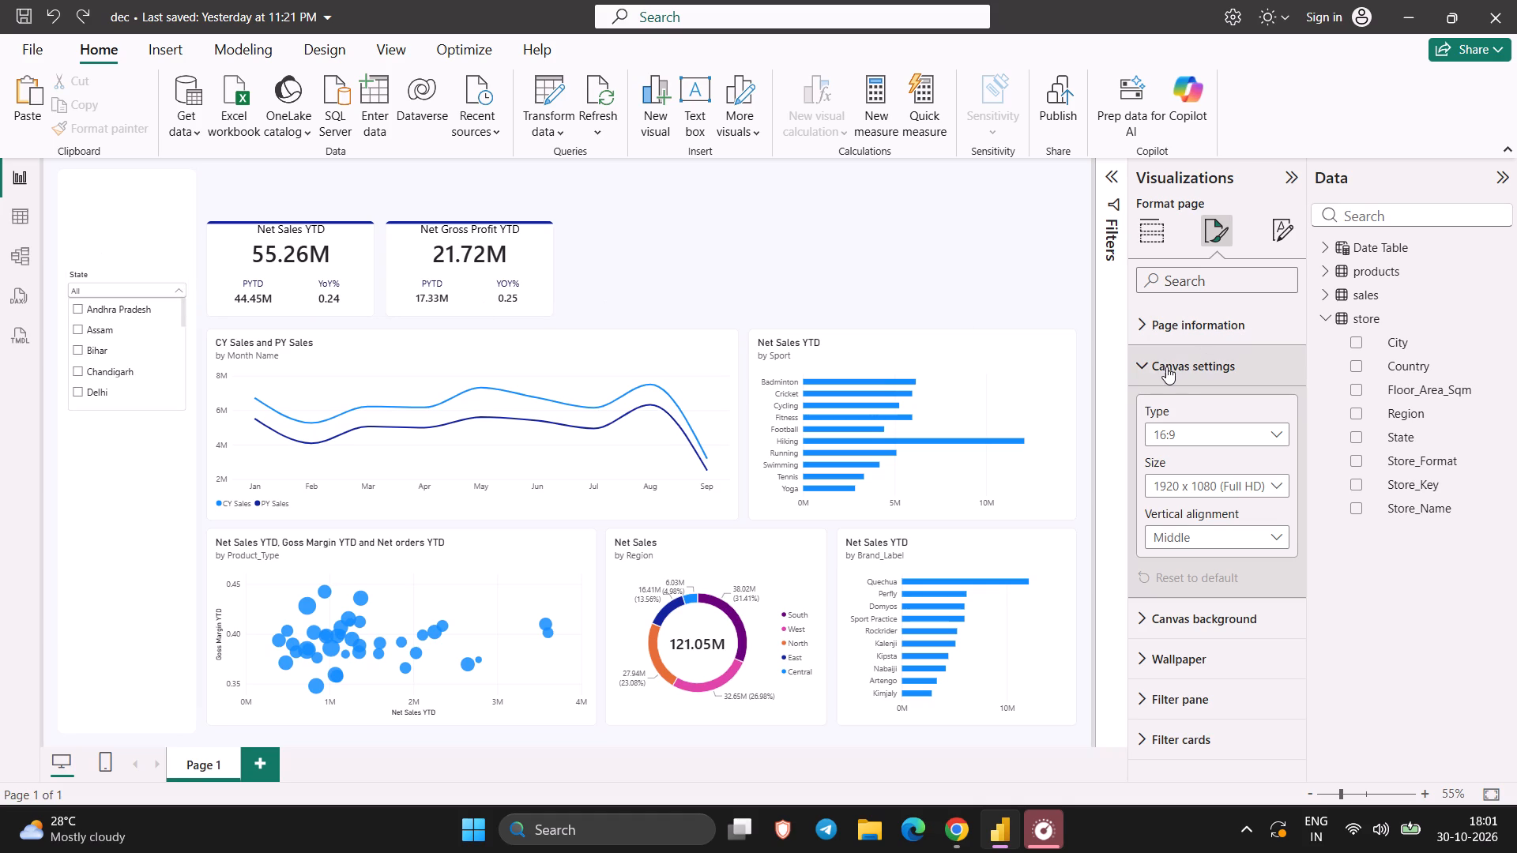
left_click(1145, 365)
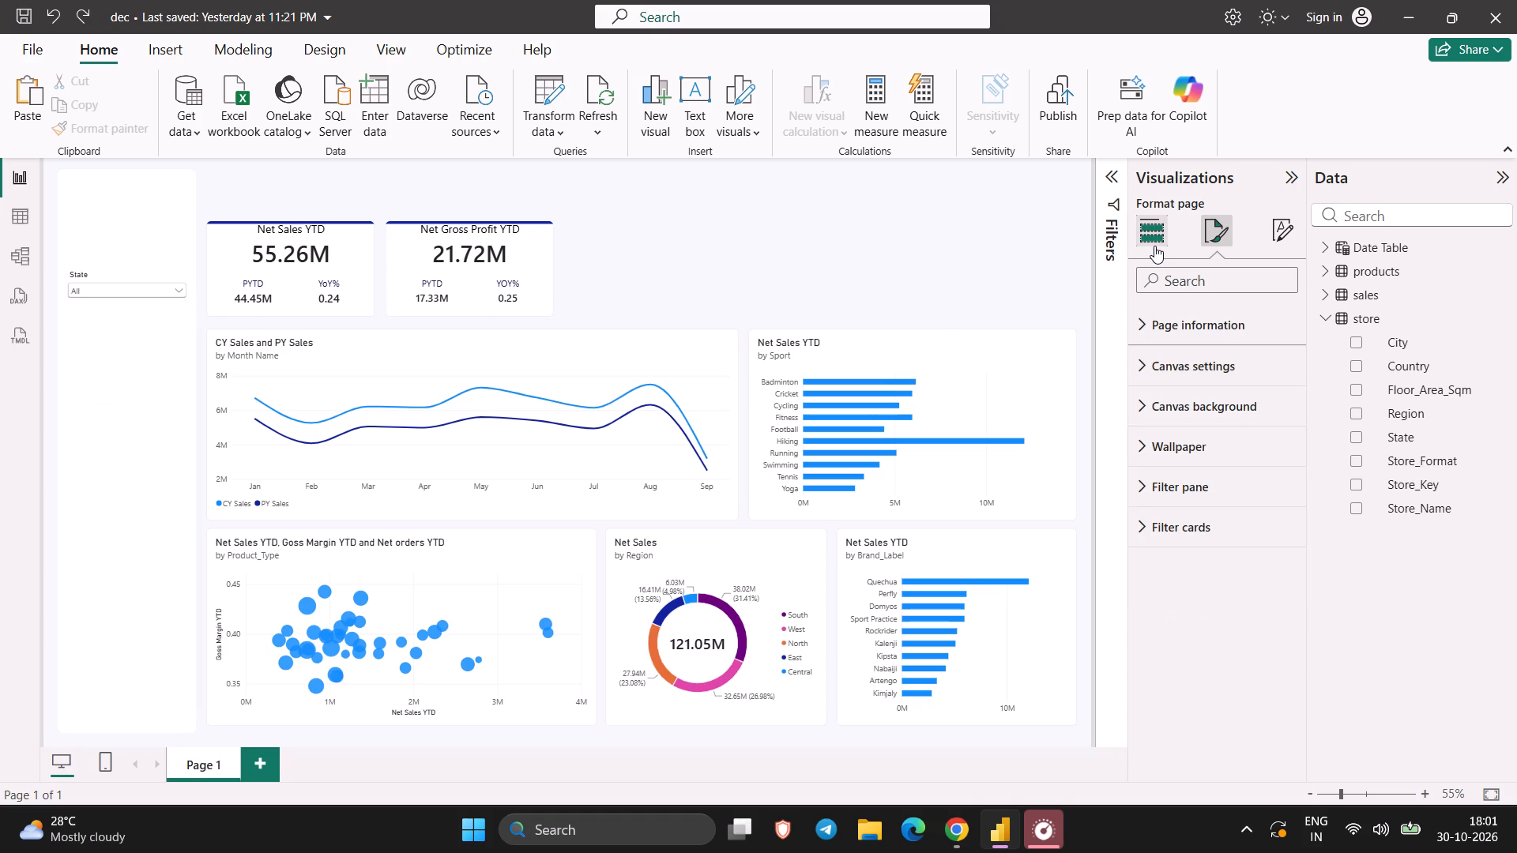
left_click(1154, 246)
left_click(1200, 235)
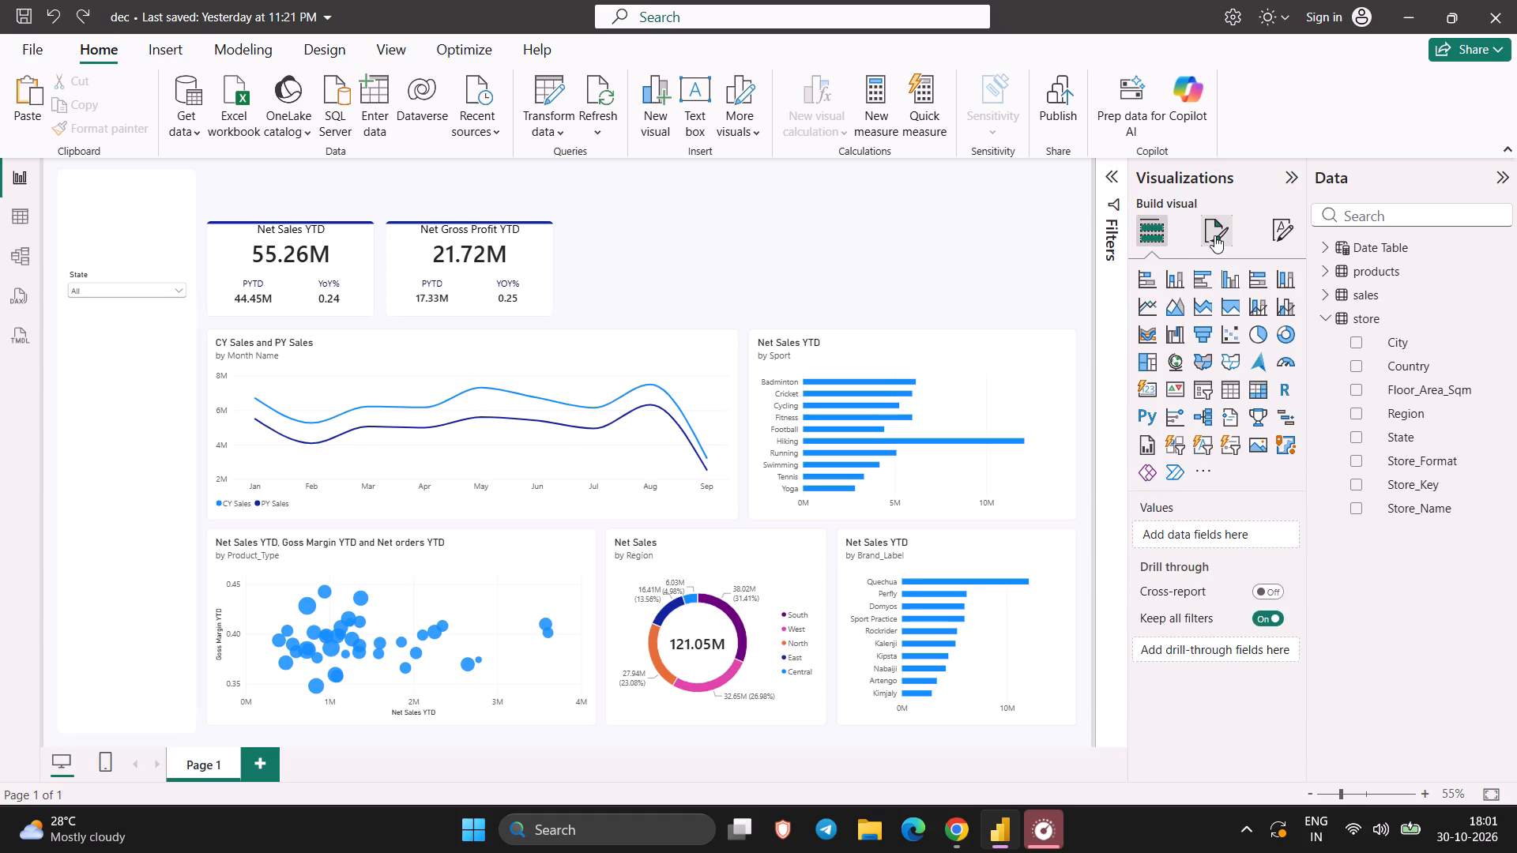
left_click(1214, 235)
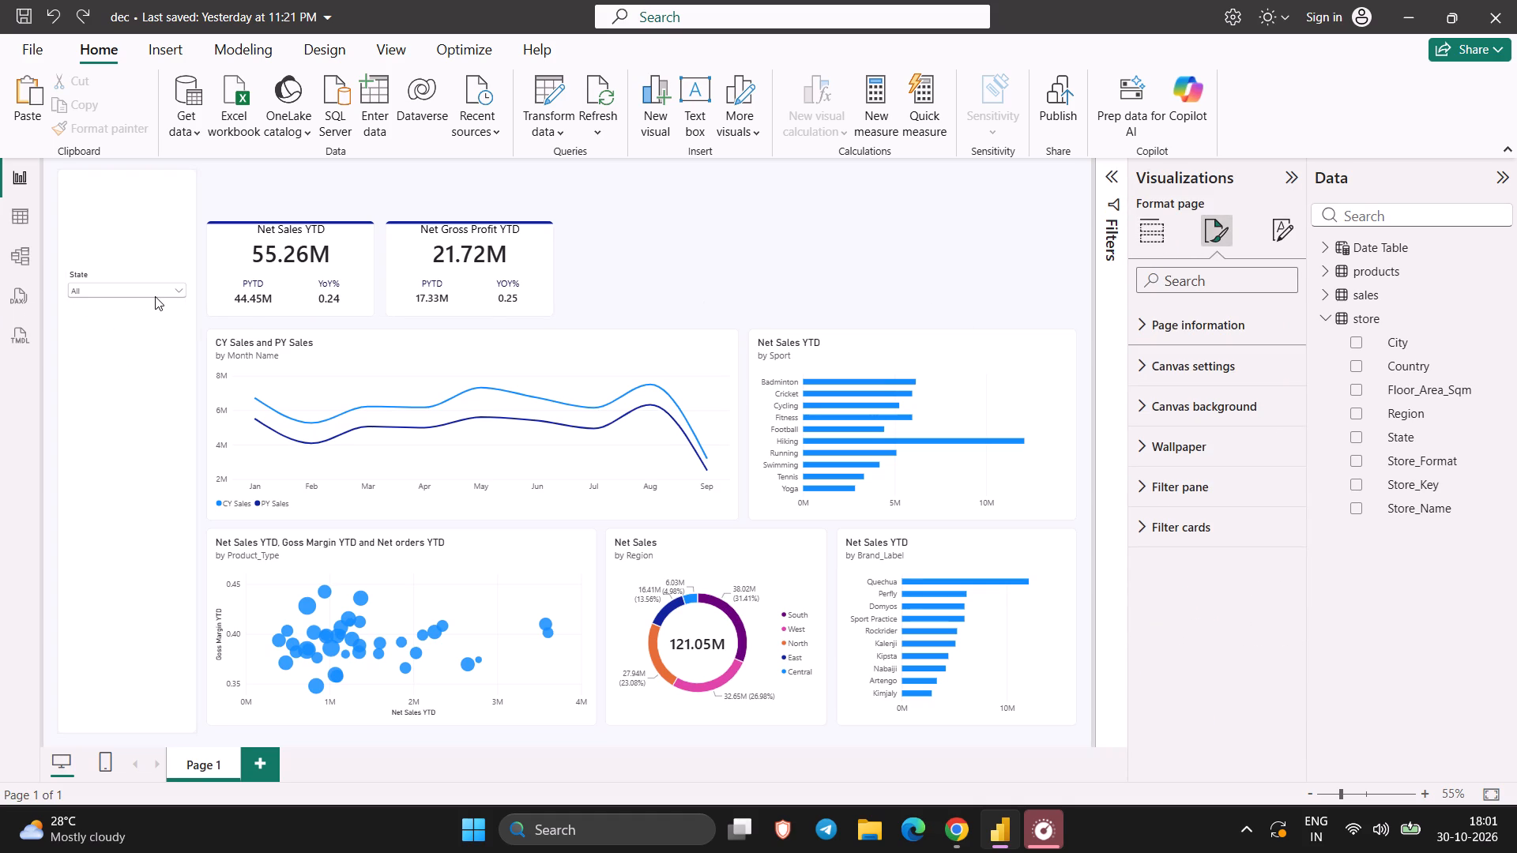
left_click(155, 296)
Set the State slicer's values font to Segoe UI Semibold at size 13.
left_click(148, 275)
left_click(1244, 363)
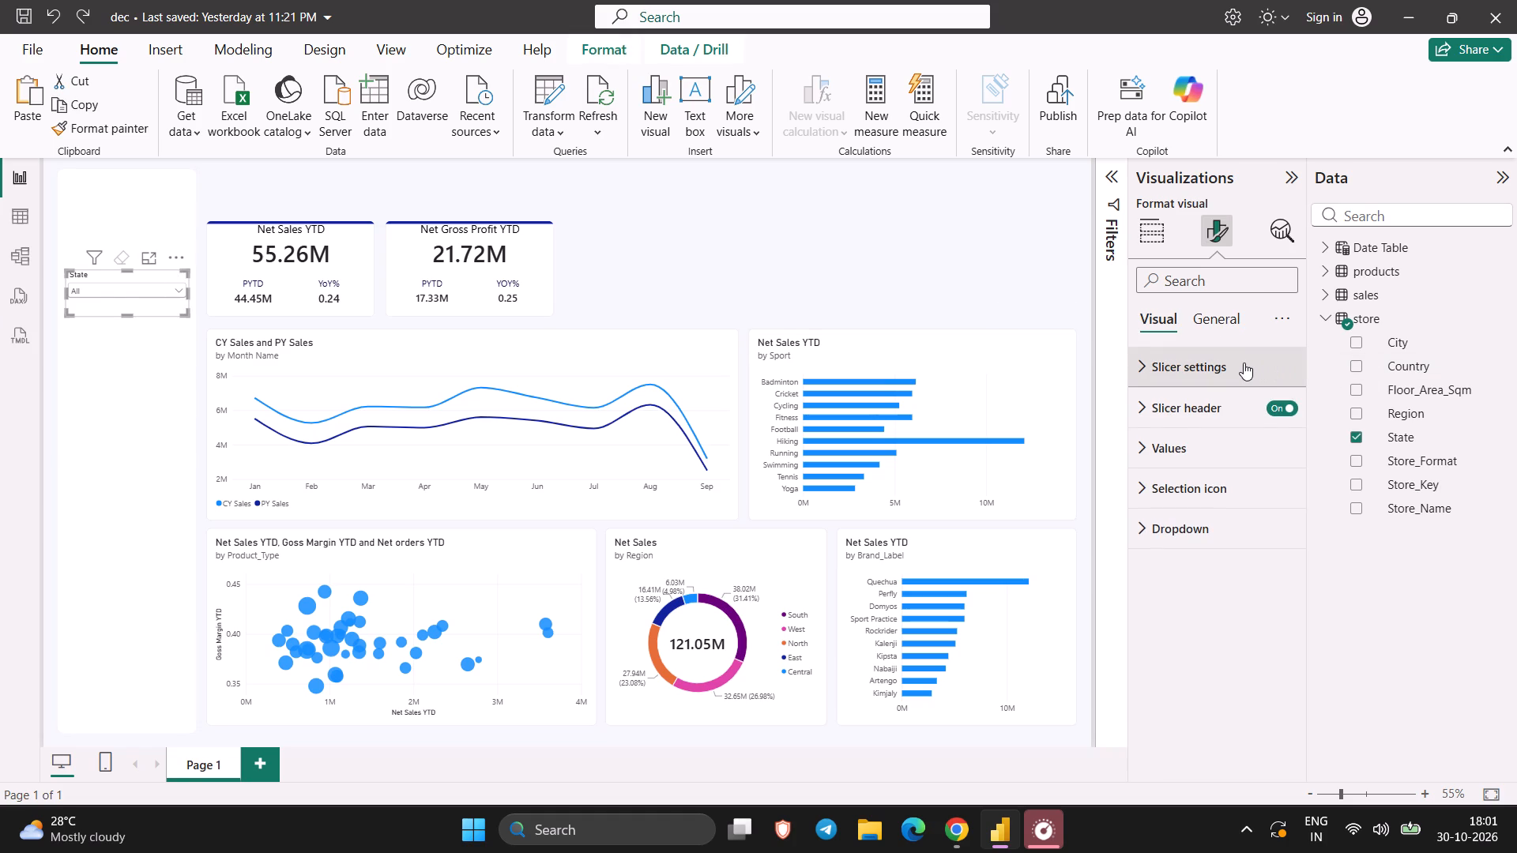
scroll(1222, 453, "down", 1)
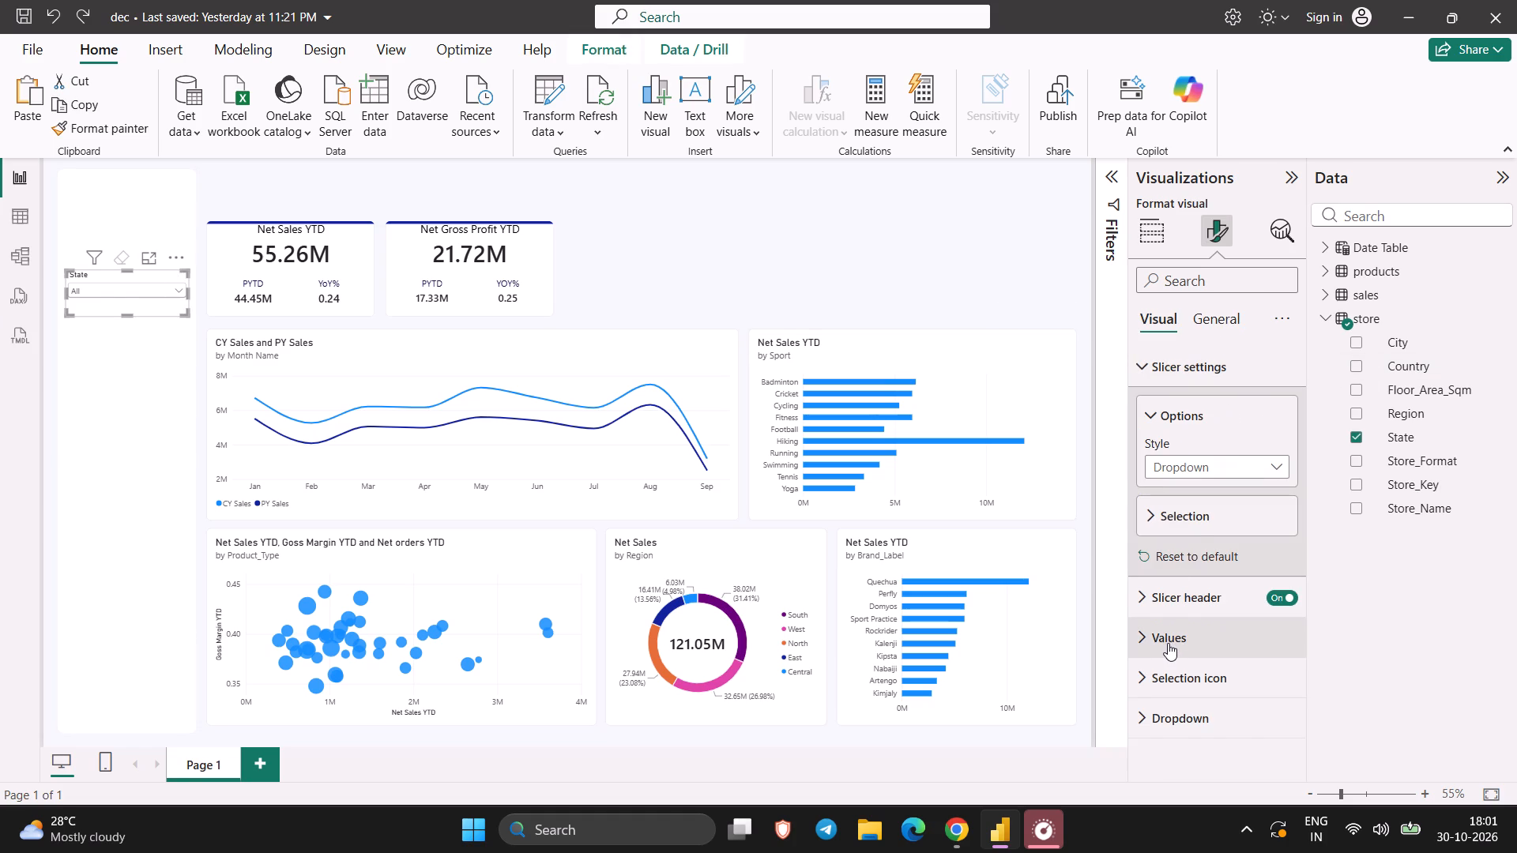
left_click(1168, 643)
scroll(1179, 616, "down", 2)
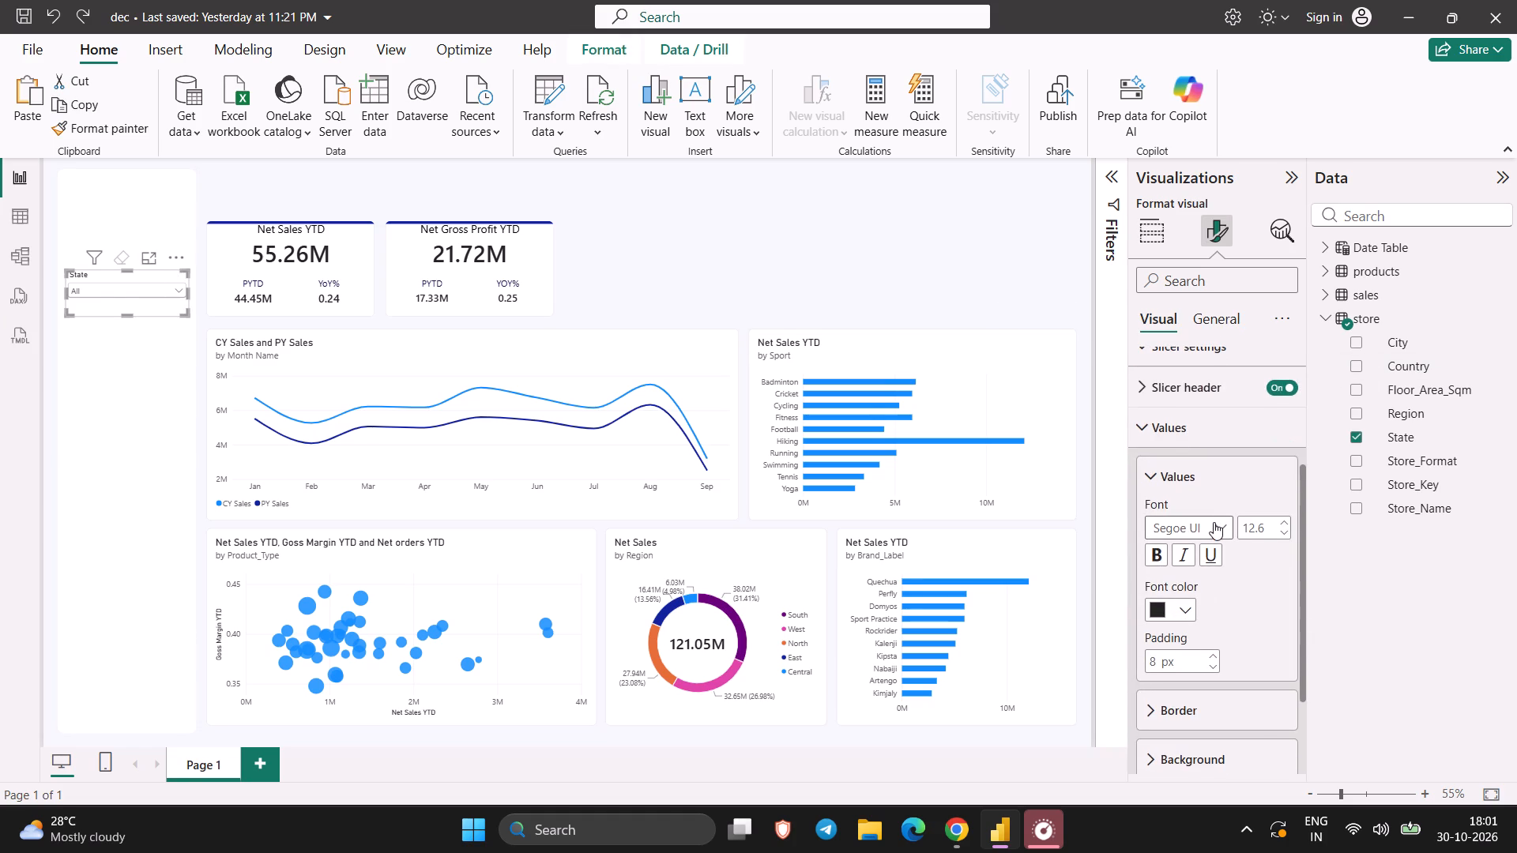
left_click(1215, 524)
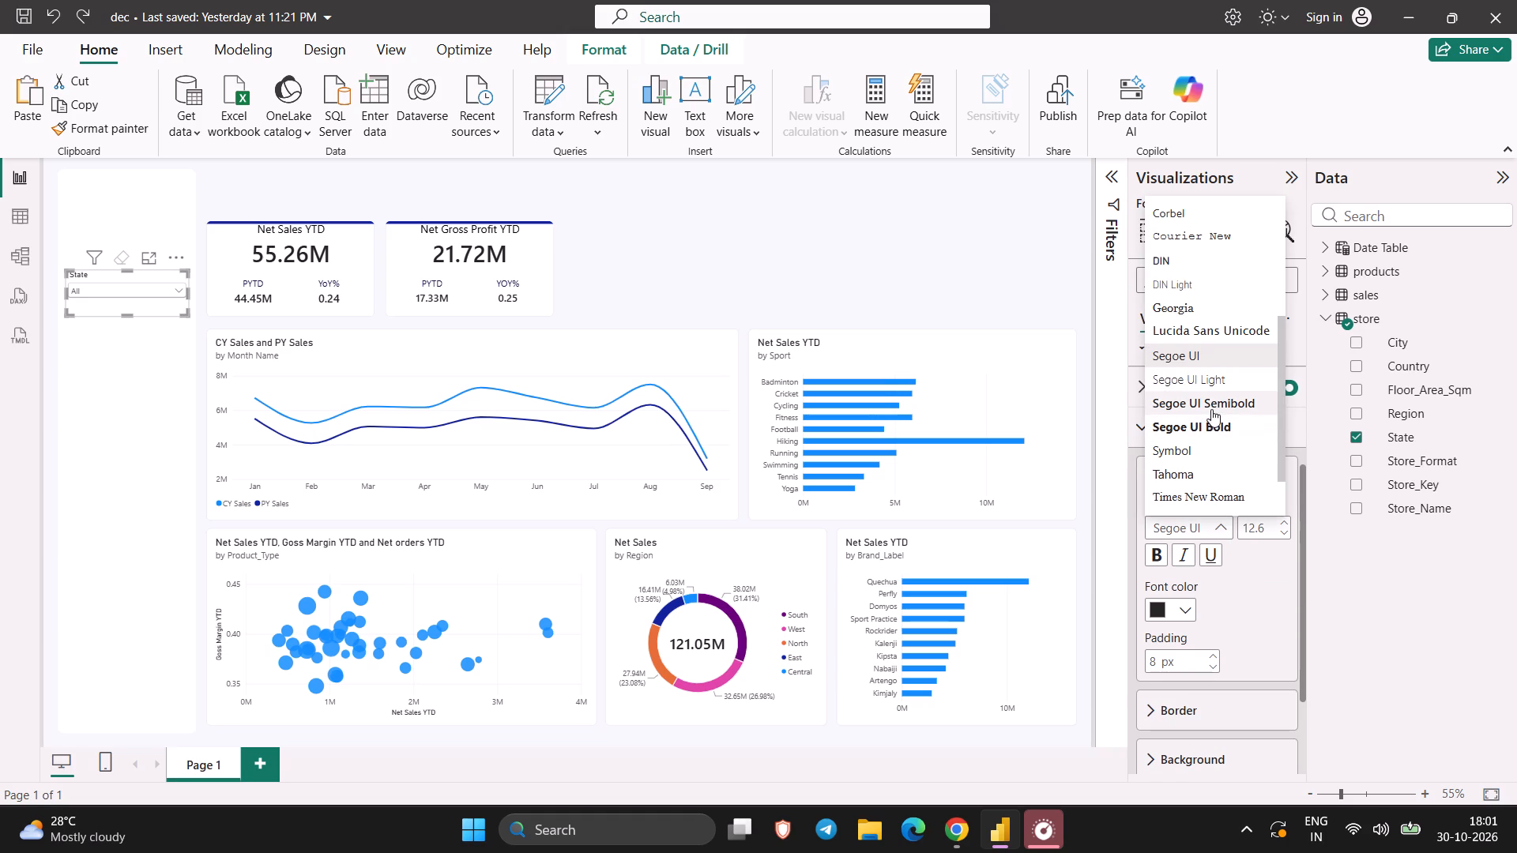
left_click(1211, 409)
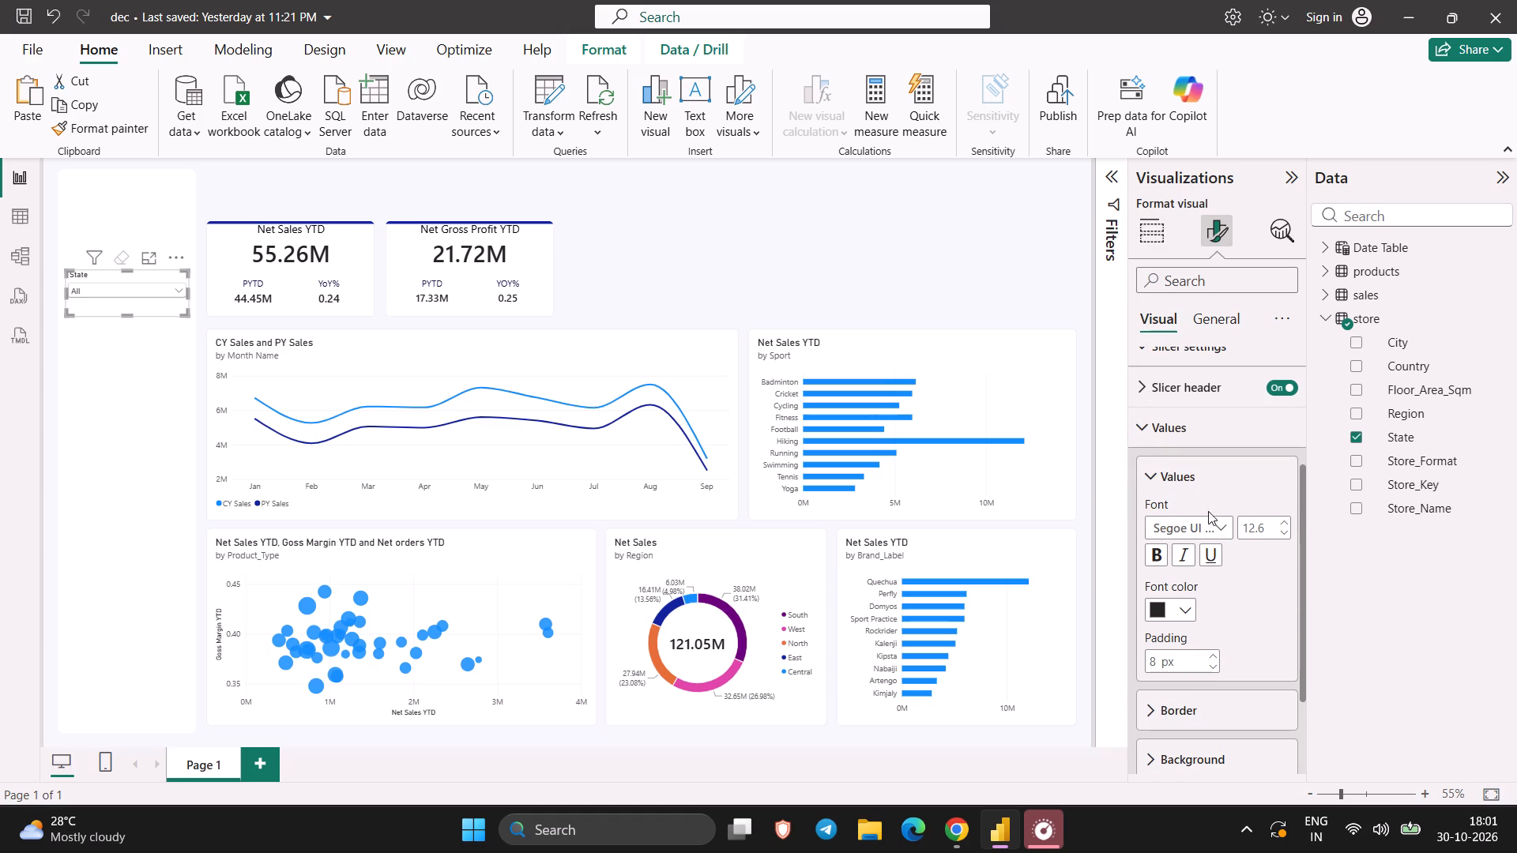
left_click(1281, 517)
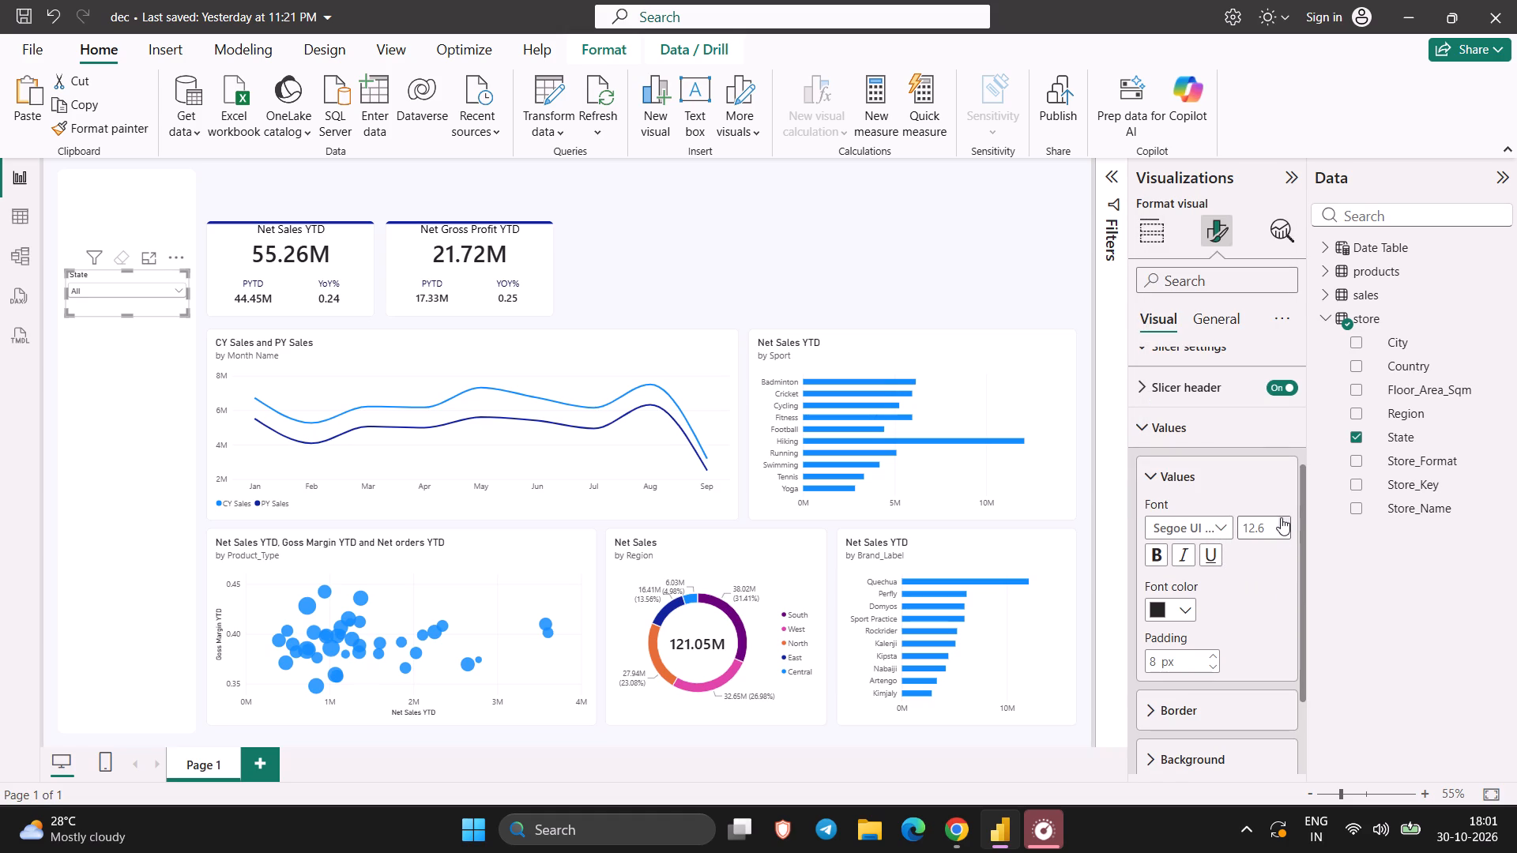
left_click(1281, 517)
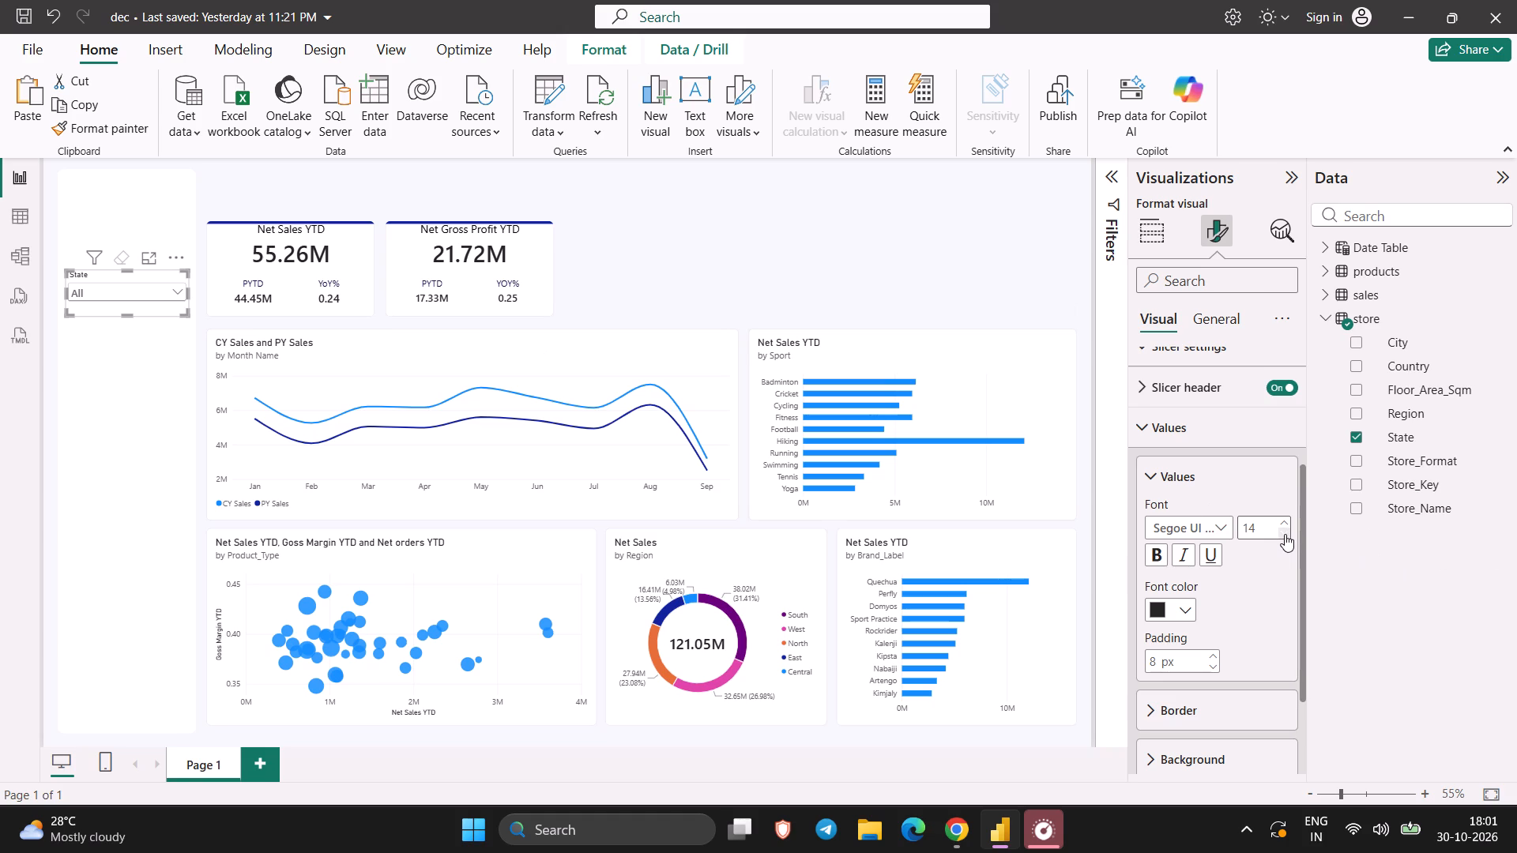
left_click(1285, 534)
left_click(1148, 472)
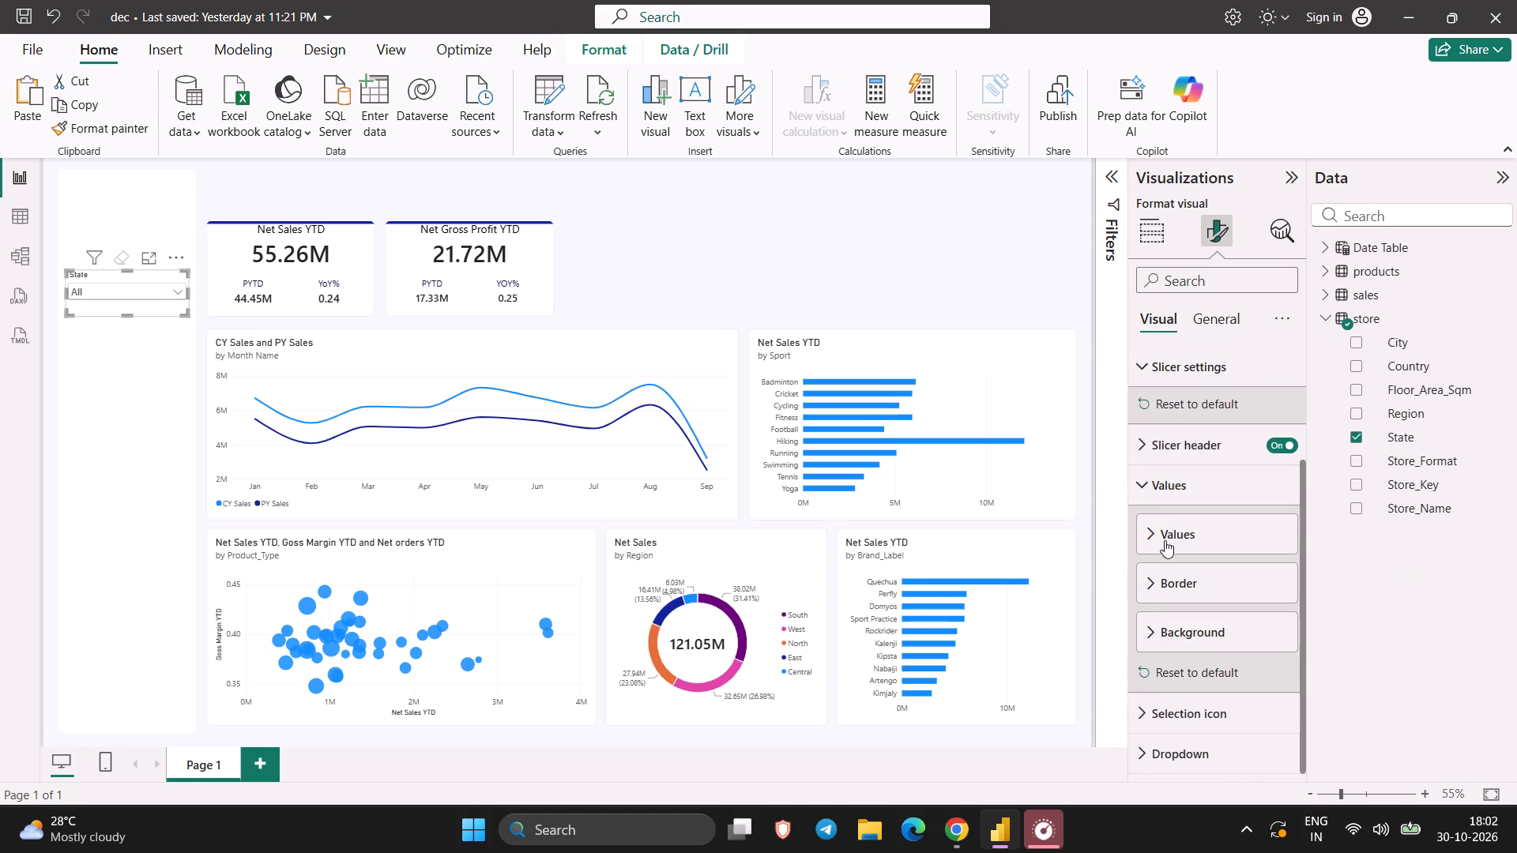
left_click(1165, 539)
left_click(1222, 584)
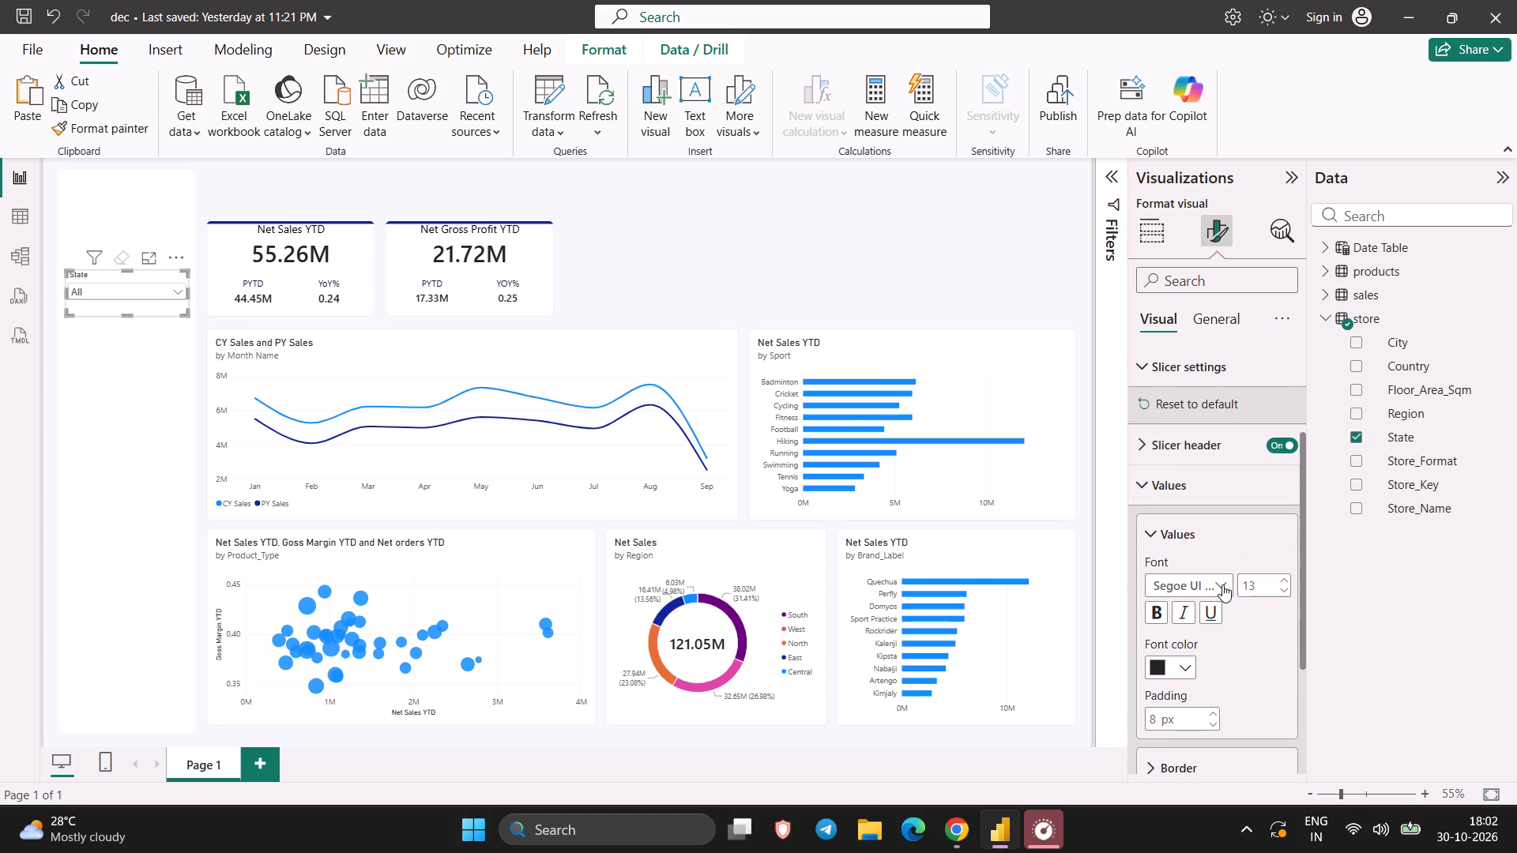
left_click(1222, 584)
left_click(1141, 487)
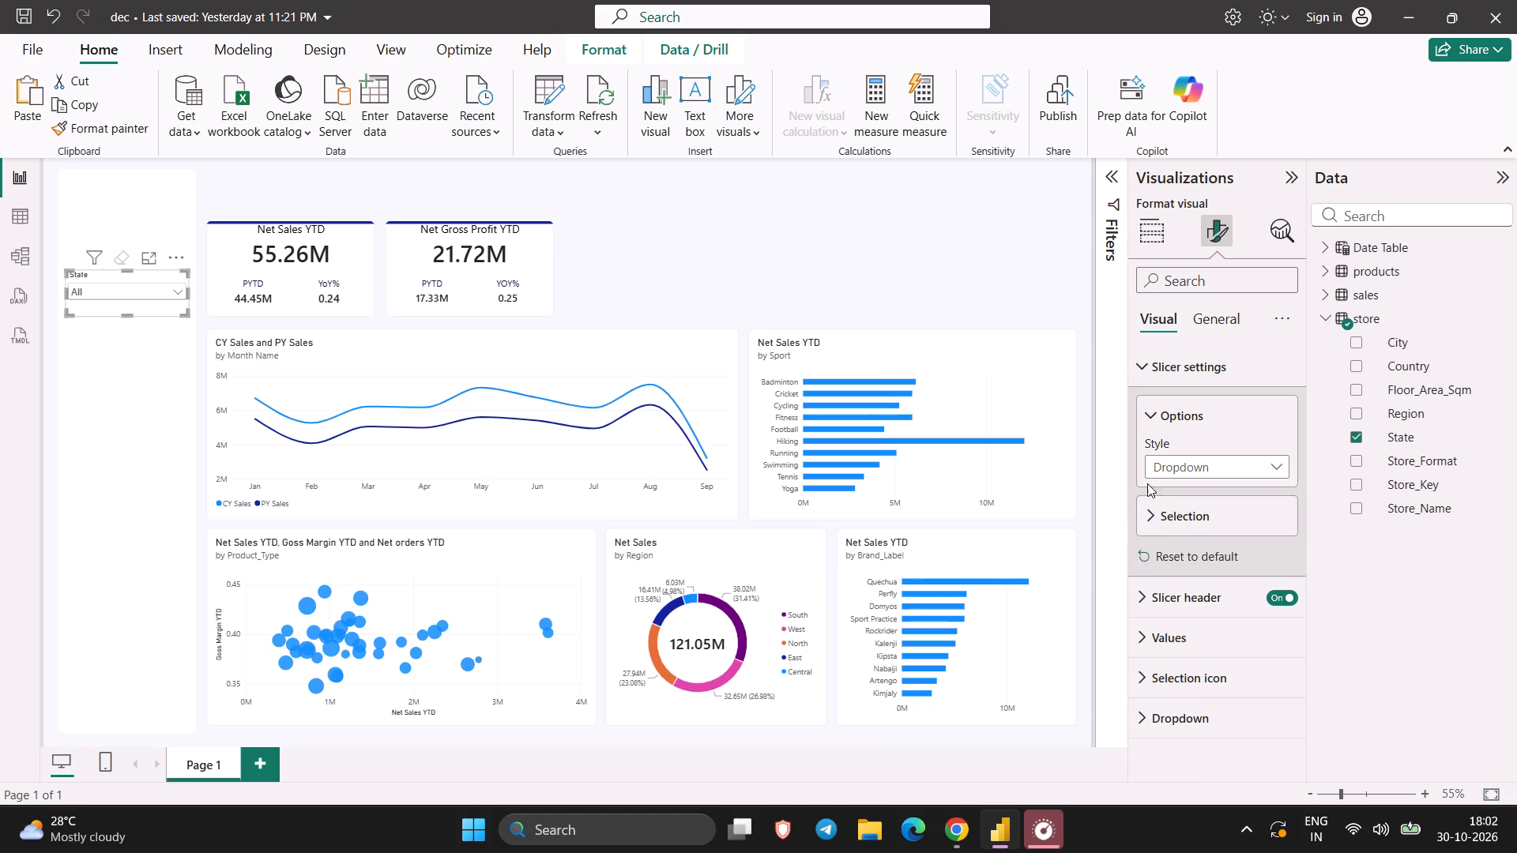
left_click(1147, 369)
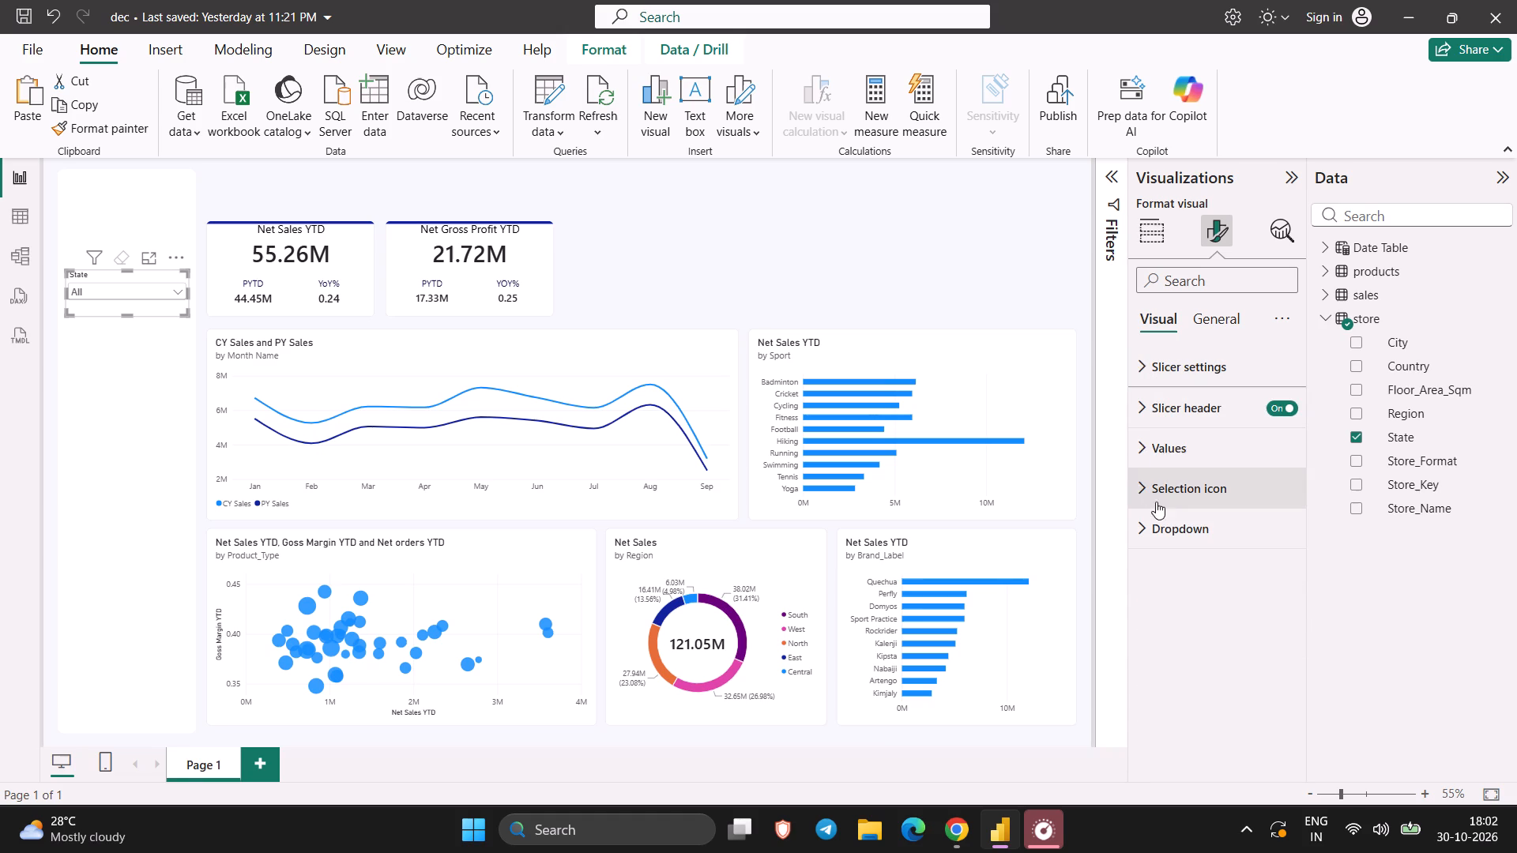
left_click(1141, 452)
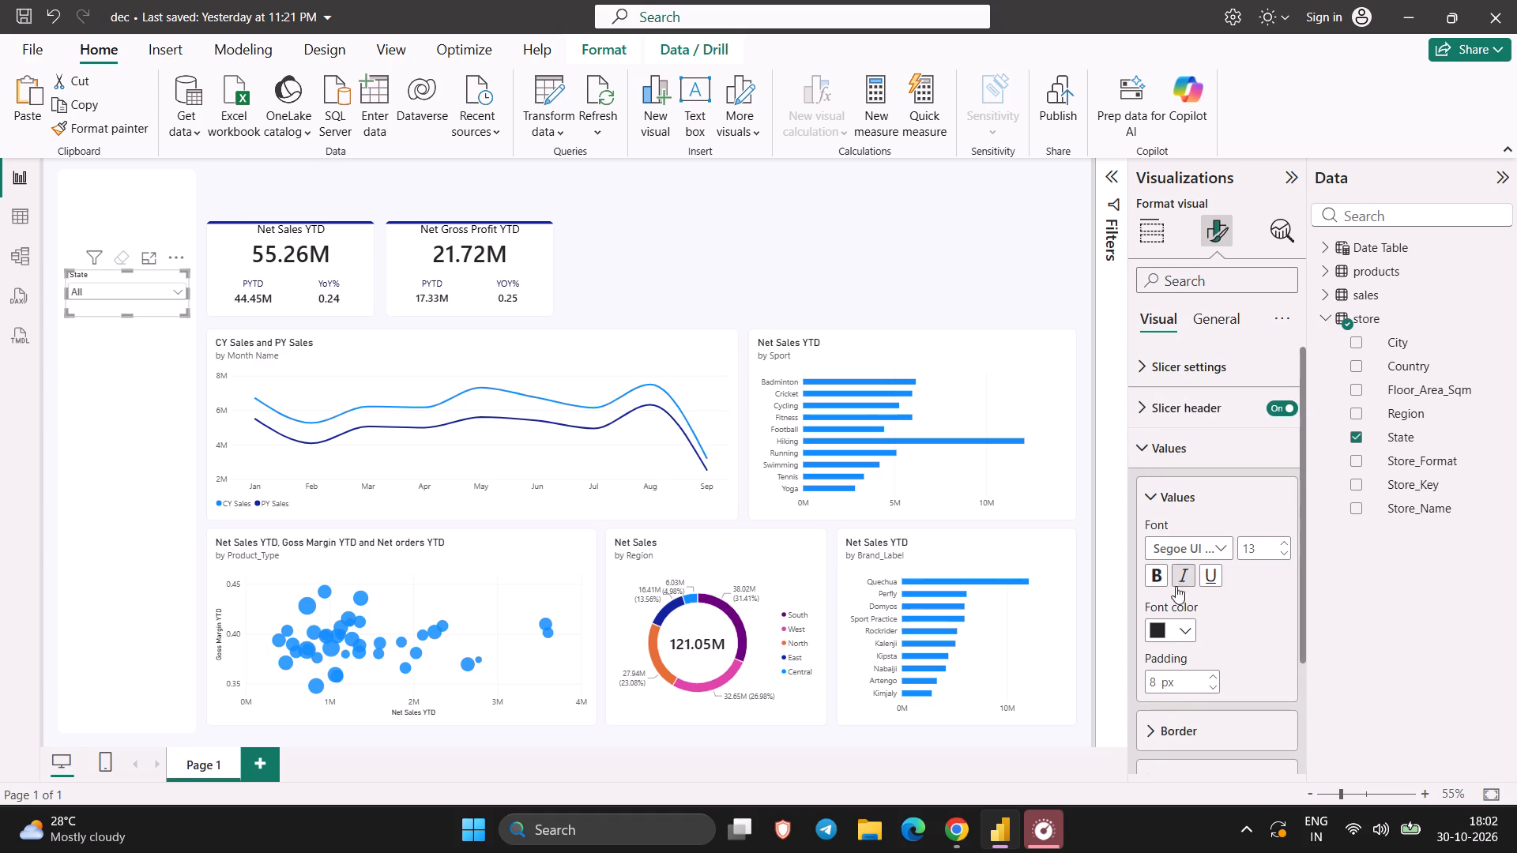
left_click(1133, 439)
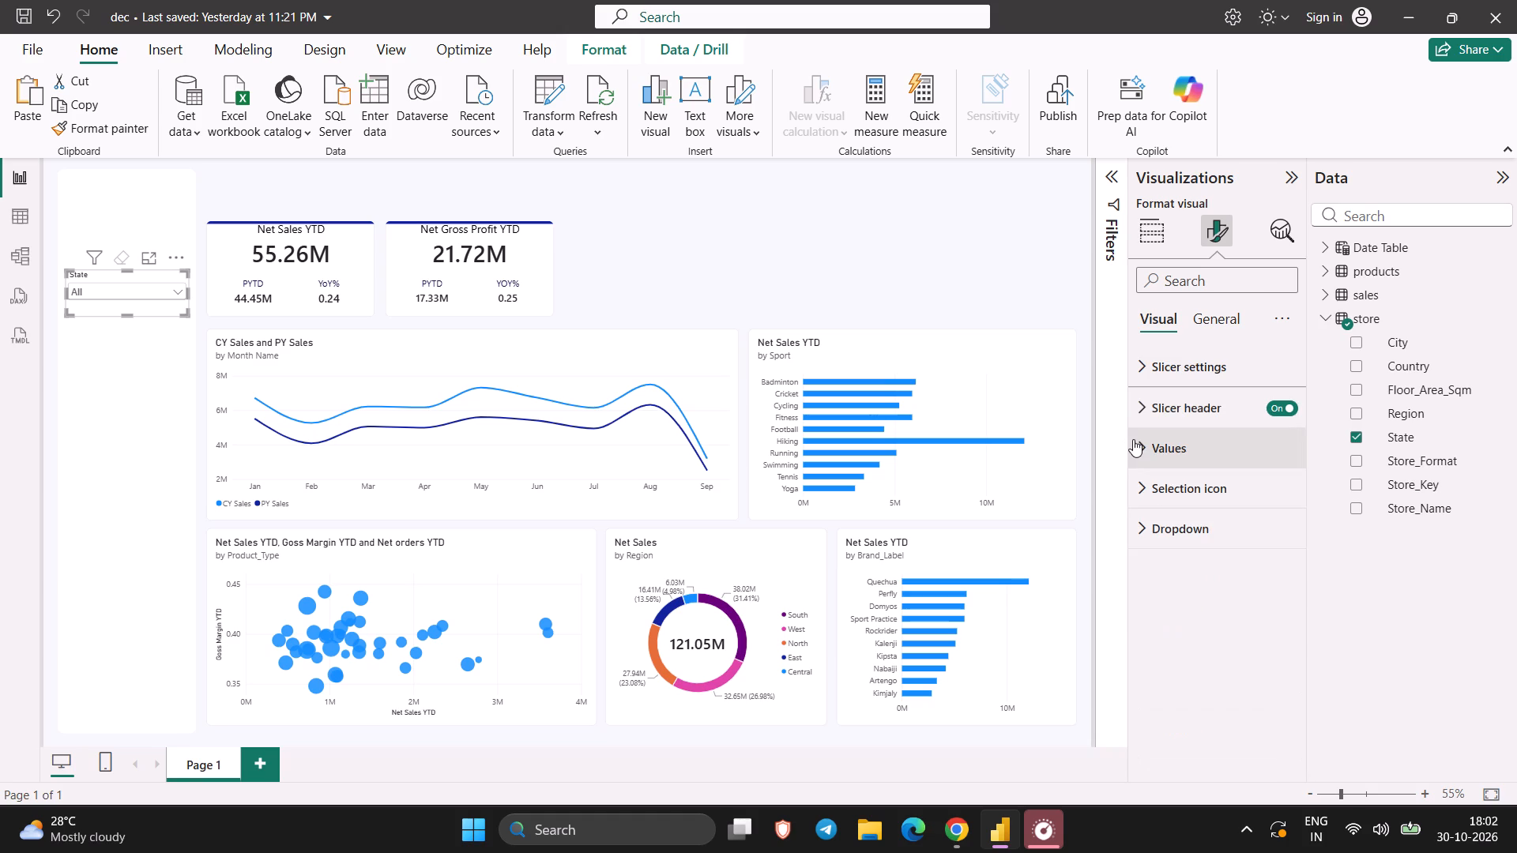
Expand the Selection options within the State slicer's slicer settings.
left_click(1142, 359)
scroll(1173, 476, "down", 1)
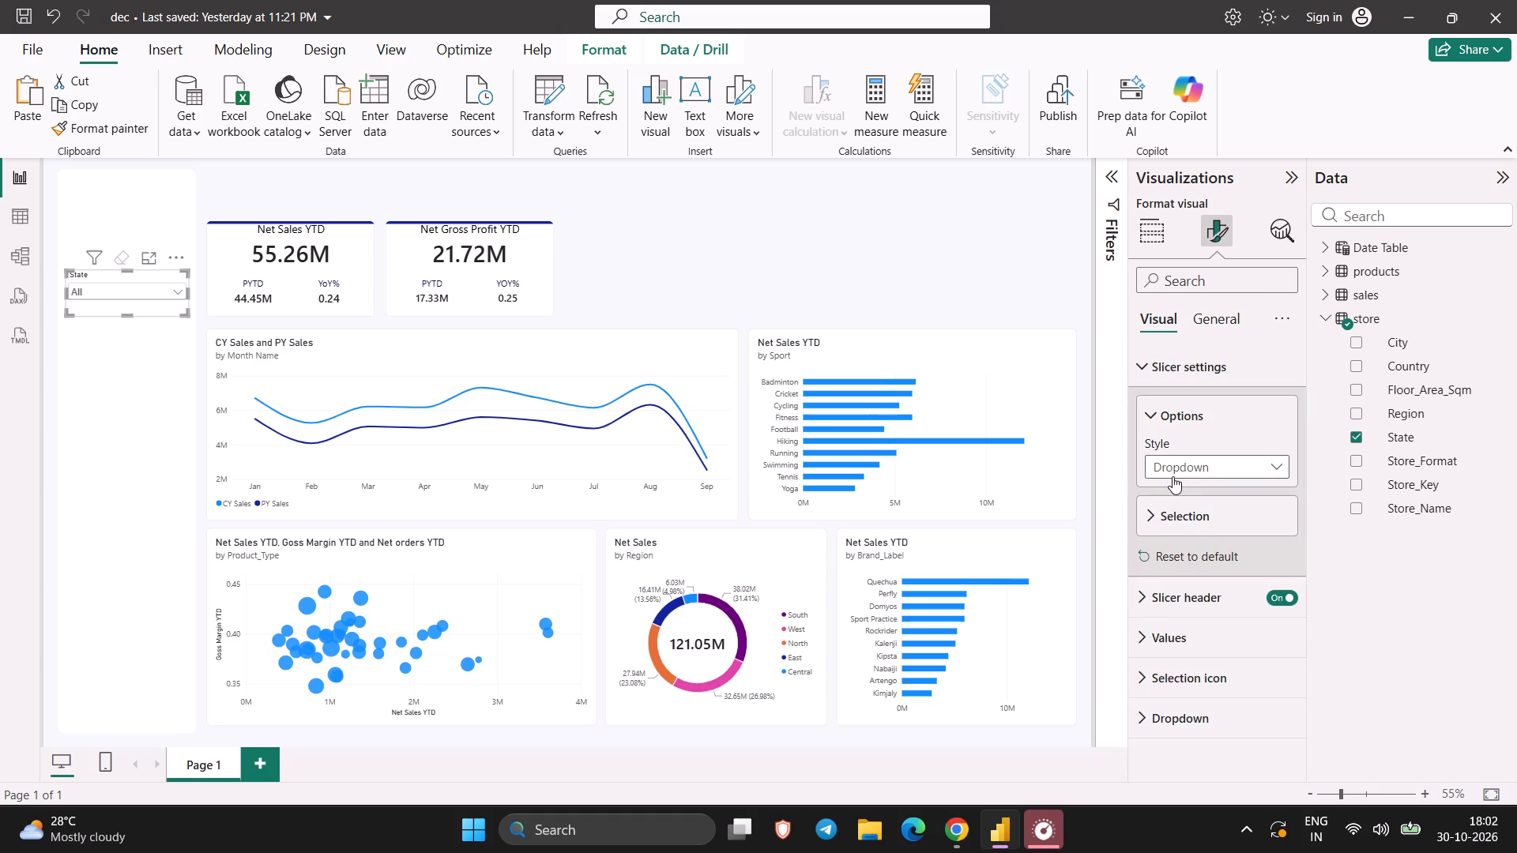
left_click(1173, 517)
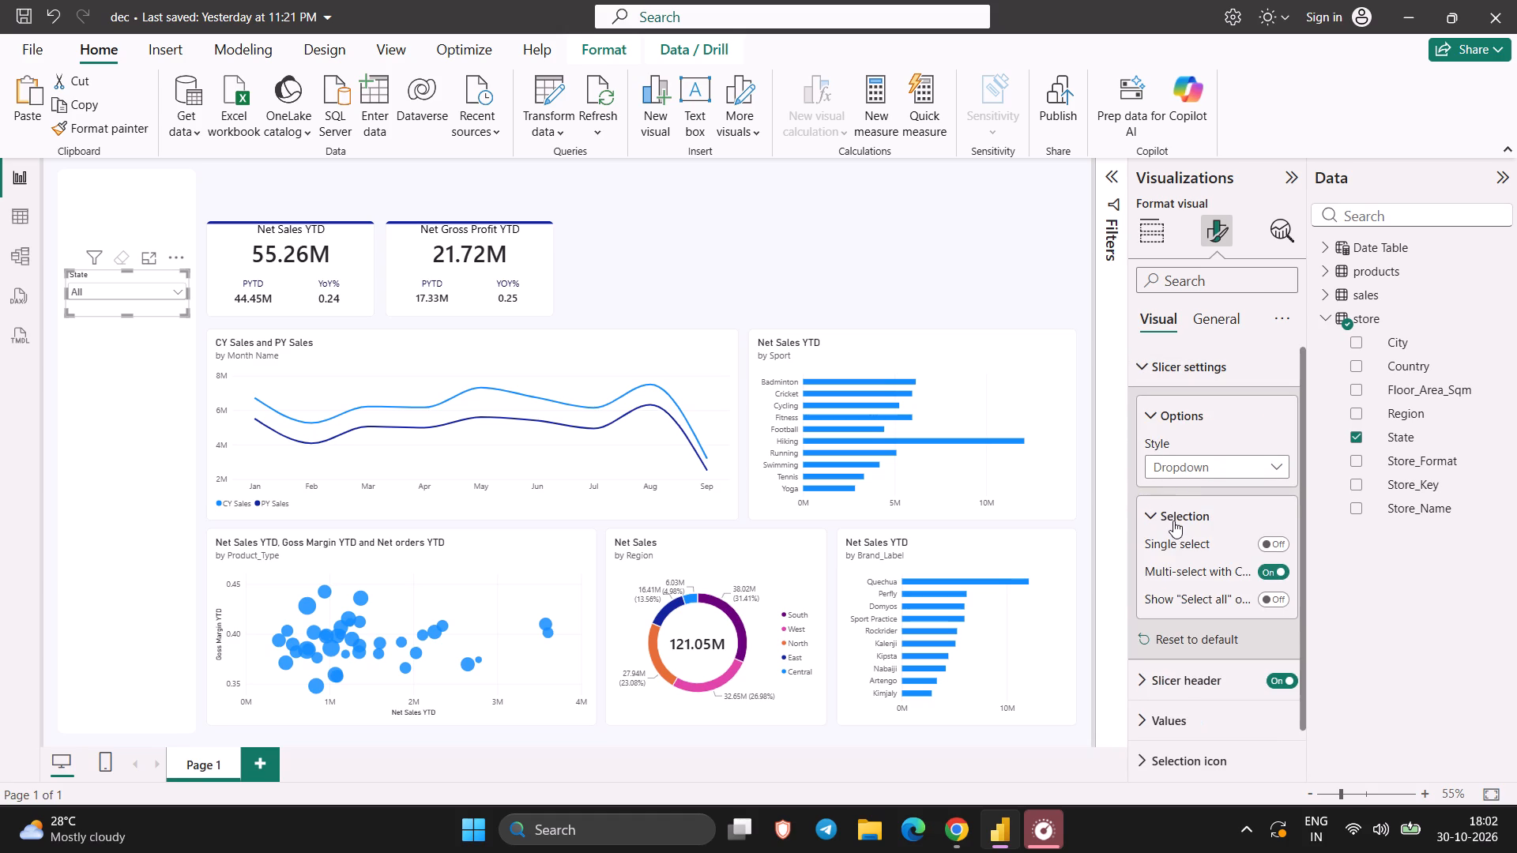
Switch to the Chrome tutorial, rewind to about 1:18:27, and check the State slicer's selection and header settings.
left_click(946, 825)
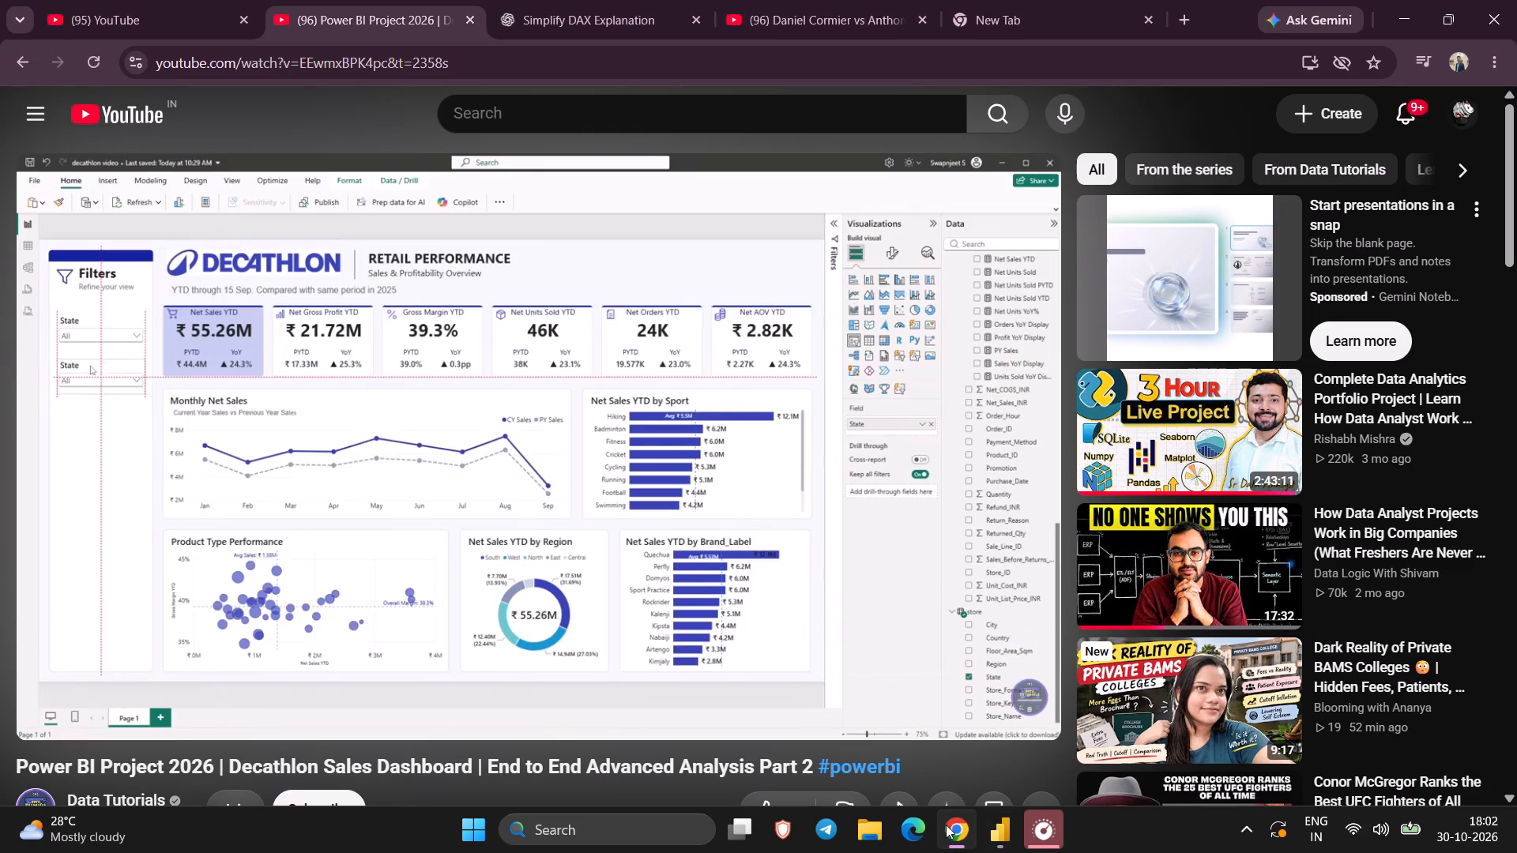
key("Left")
key("Left")
key("Left")
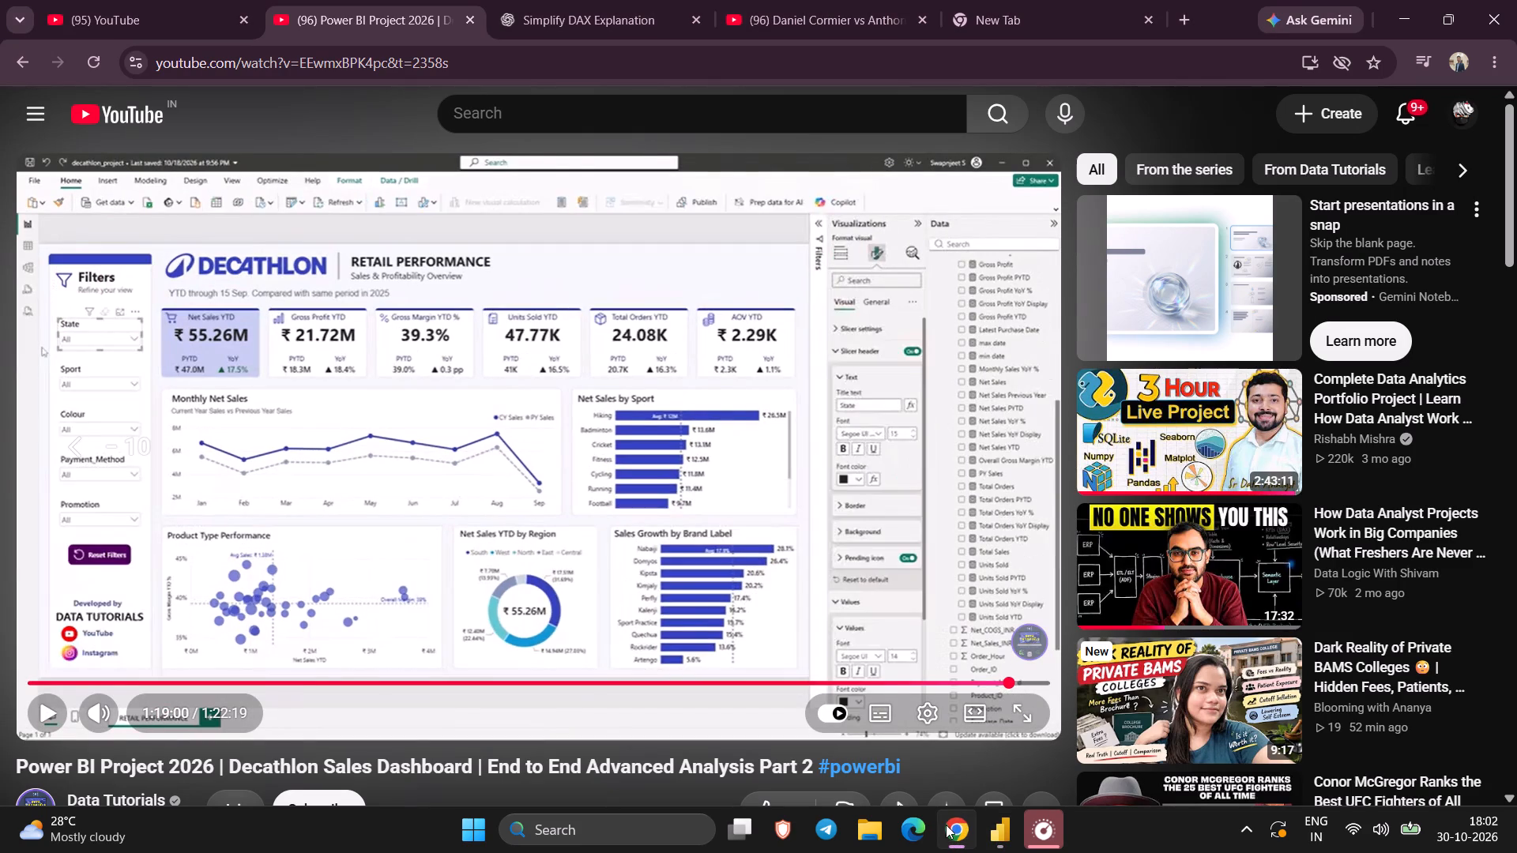
key("Left")
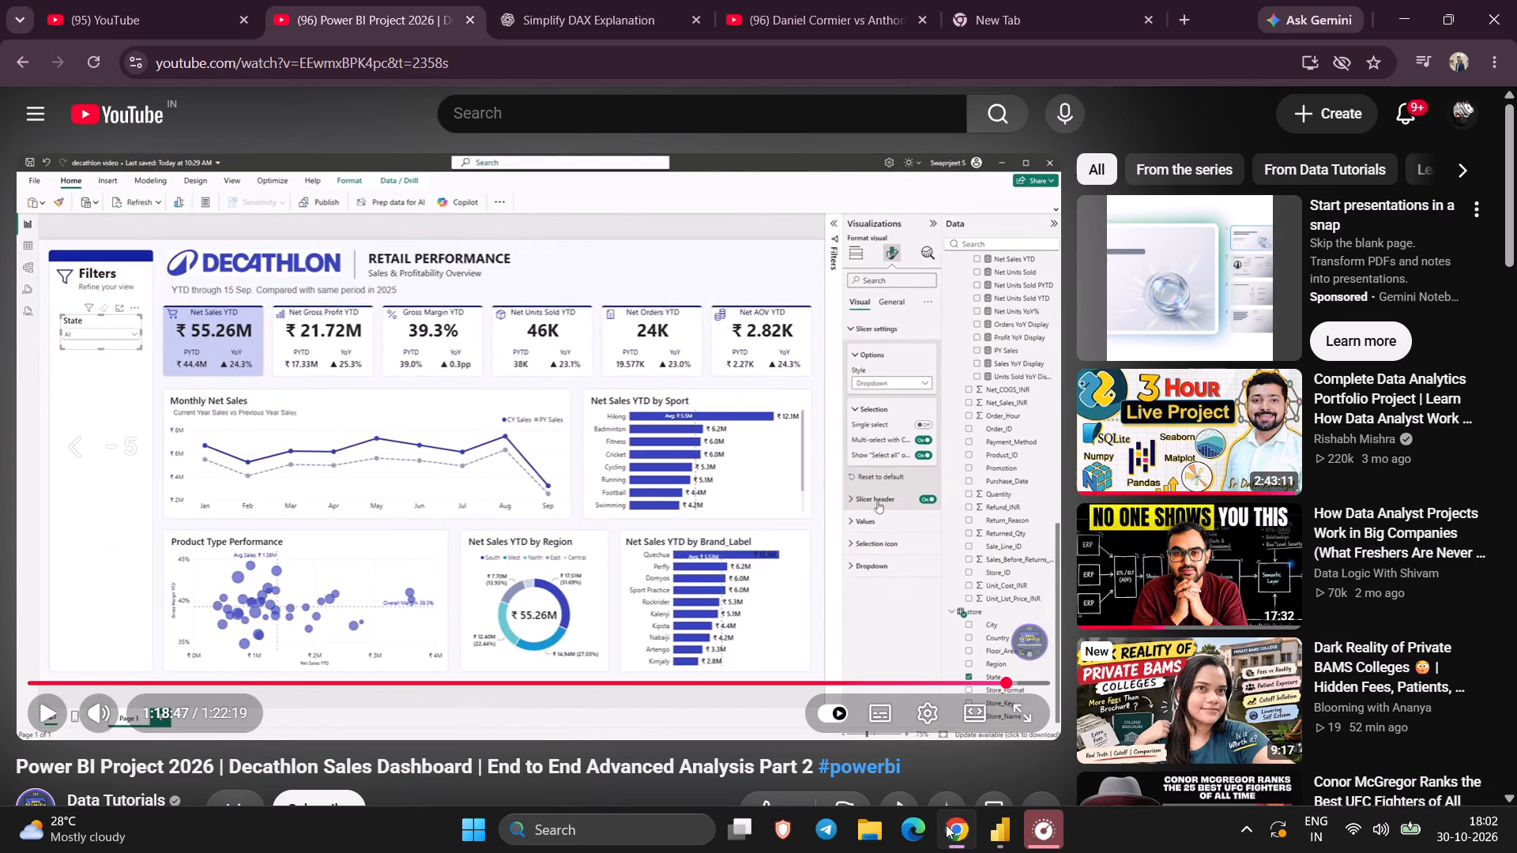
key("Left")
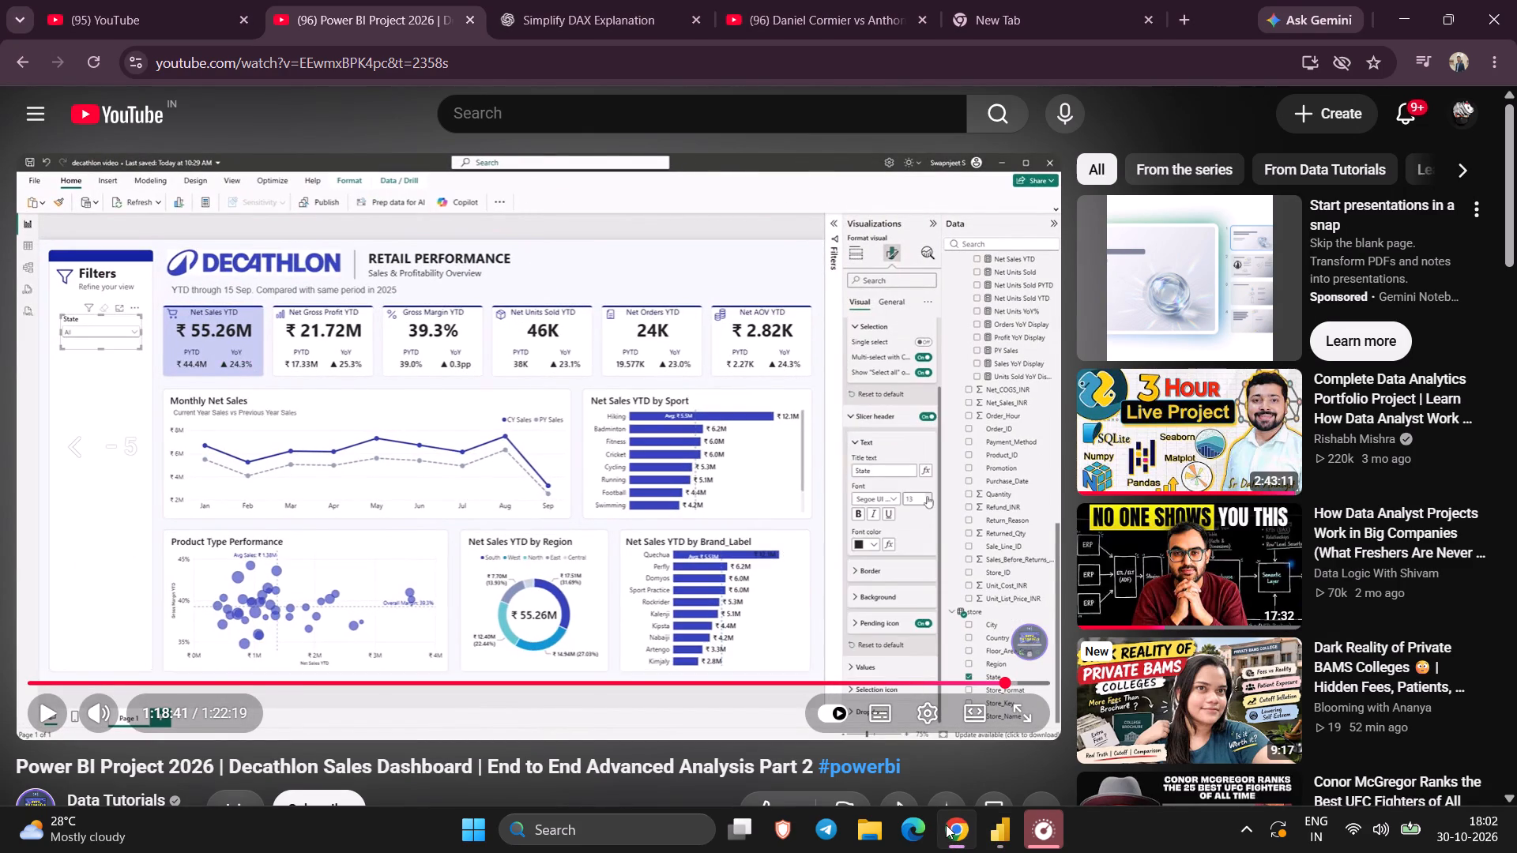
key("space")
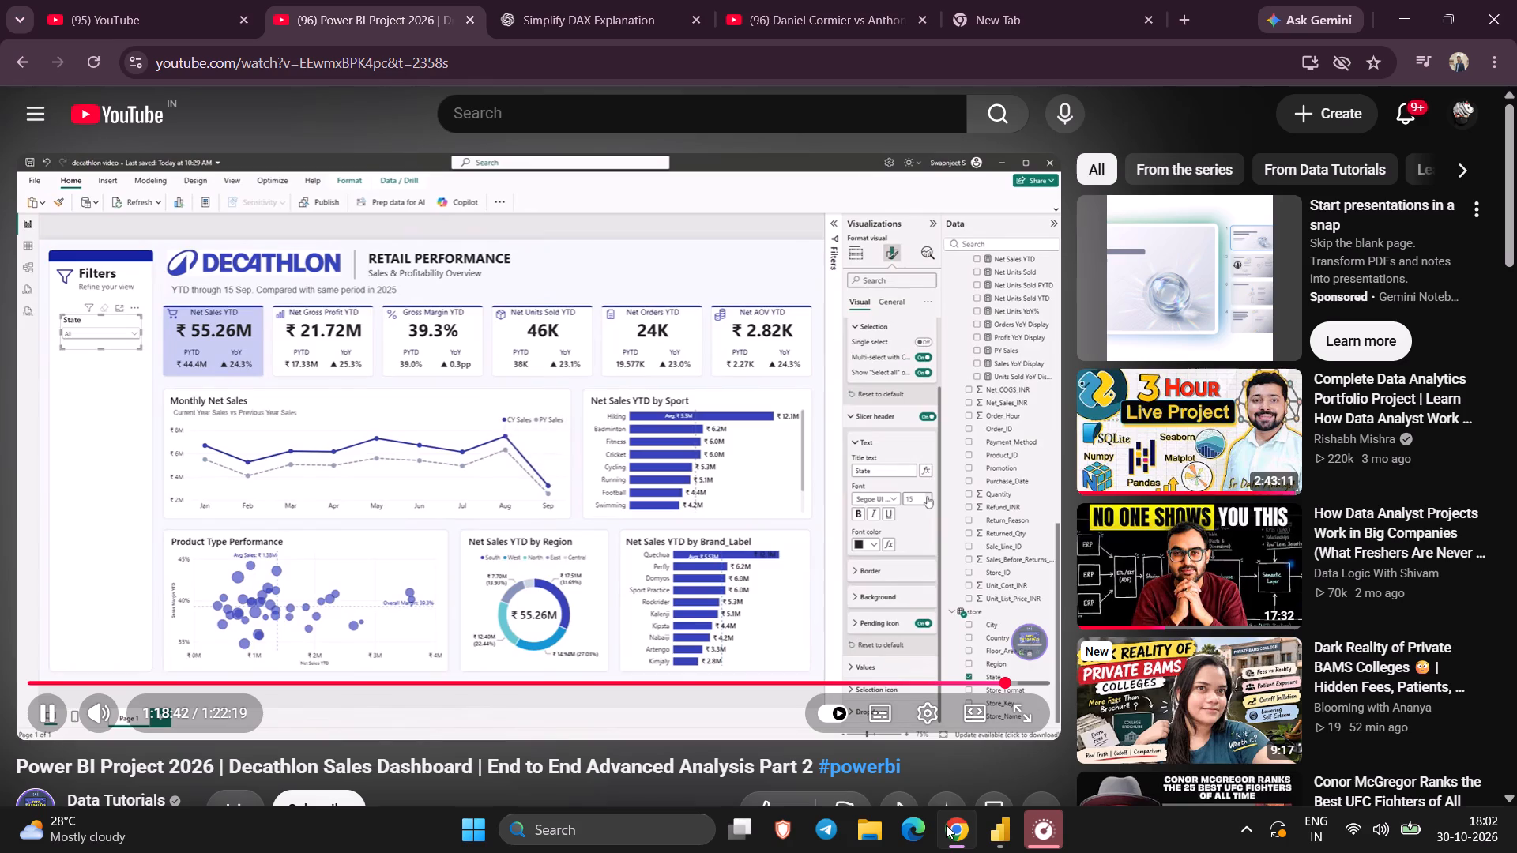
key("Left")
key("Left")
key("Left")
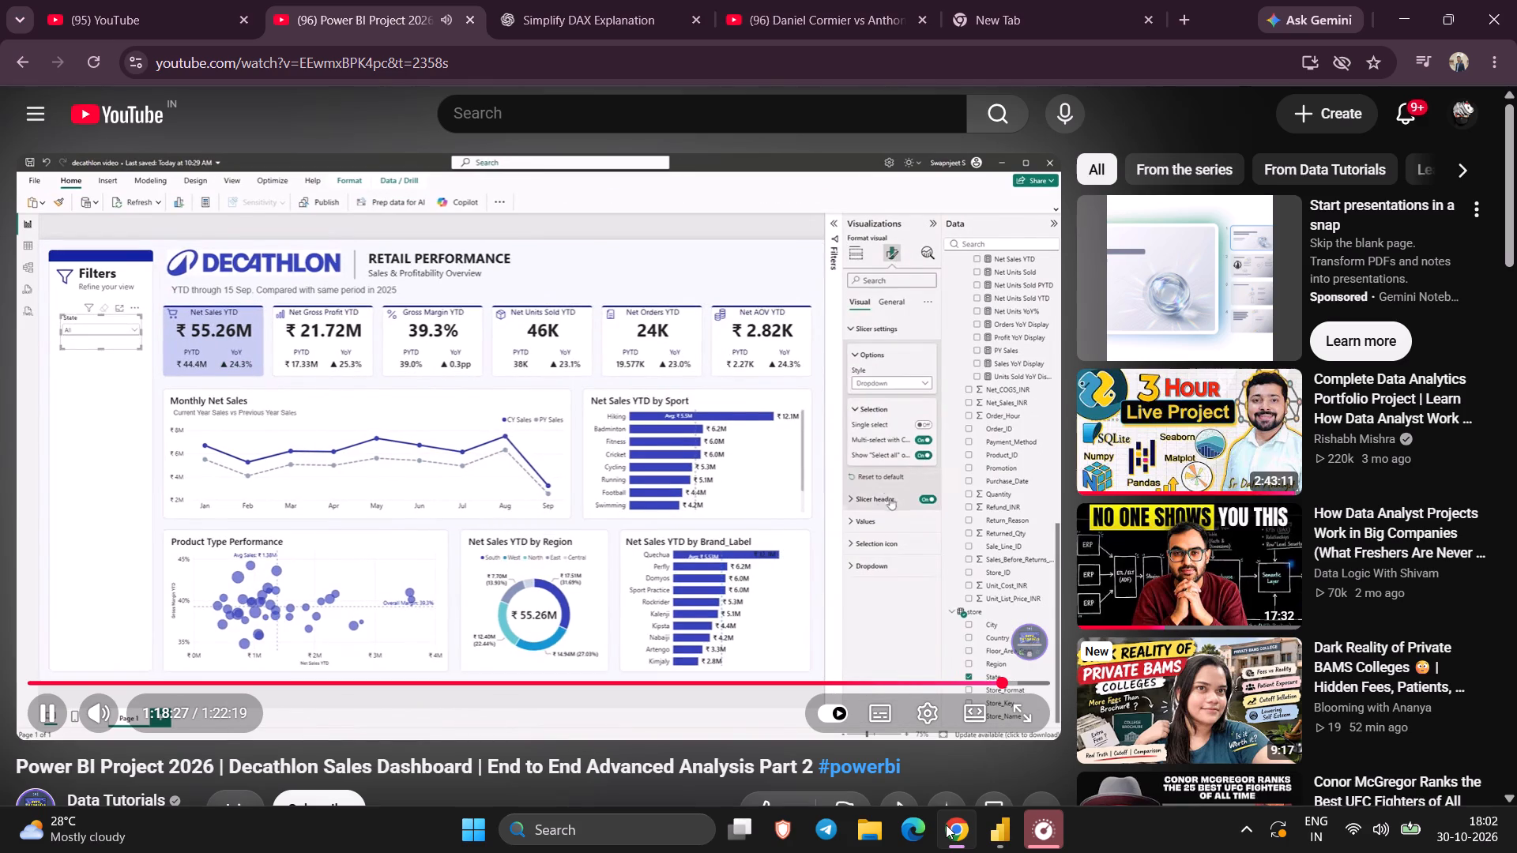
key("Left")
key("Left")
key("Left")
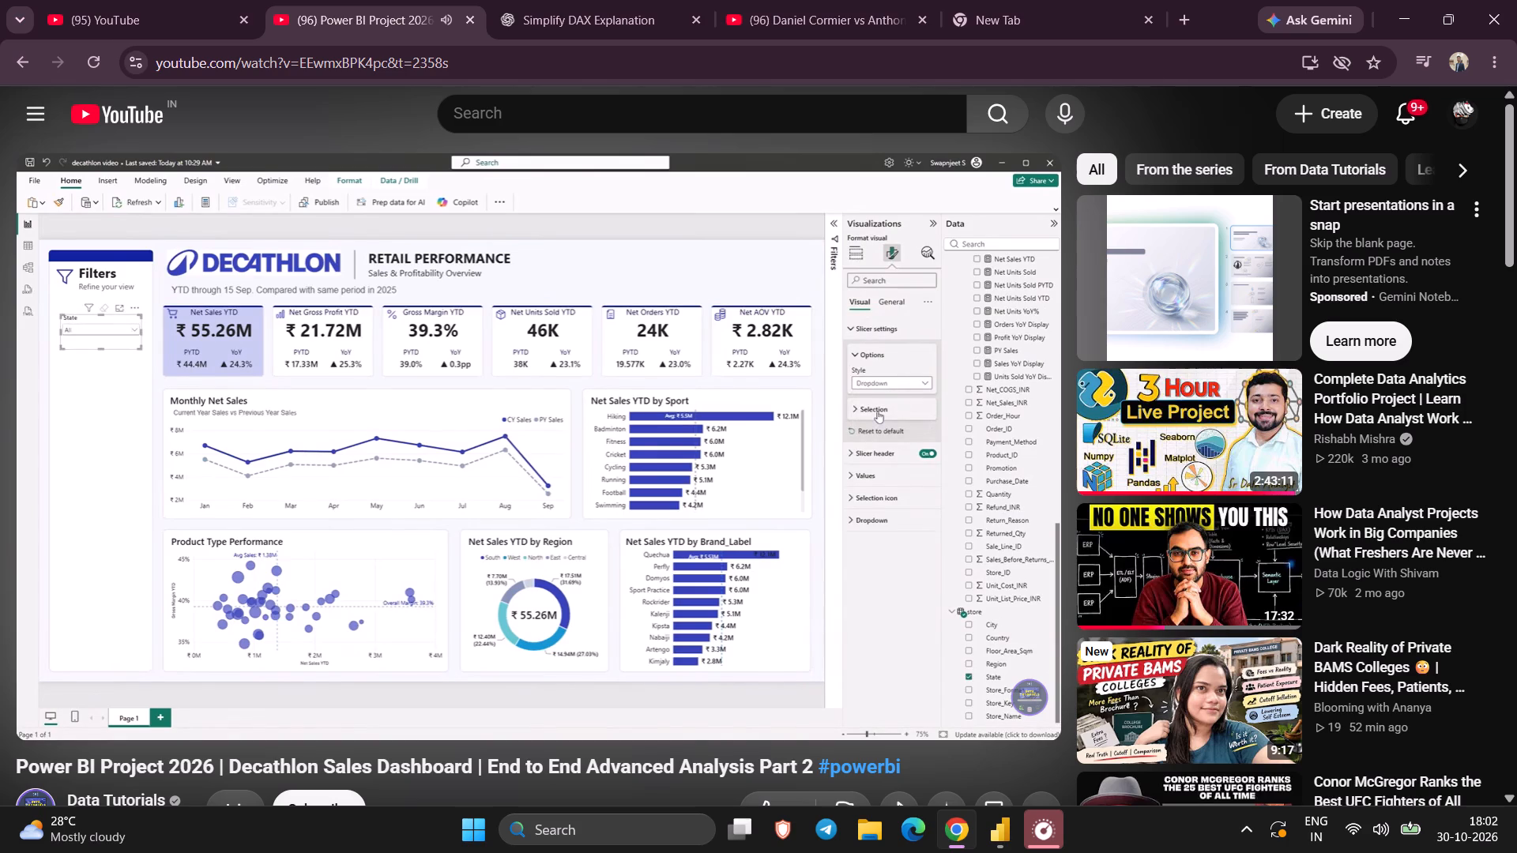
left_click(713, 475)
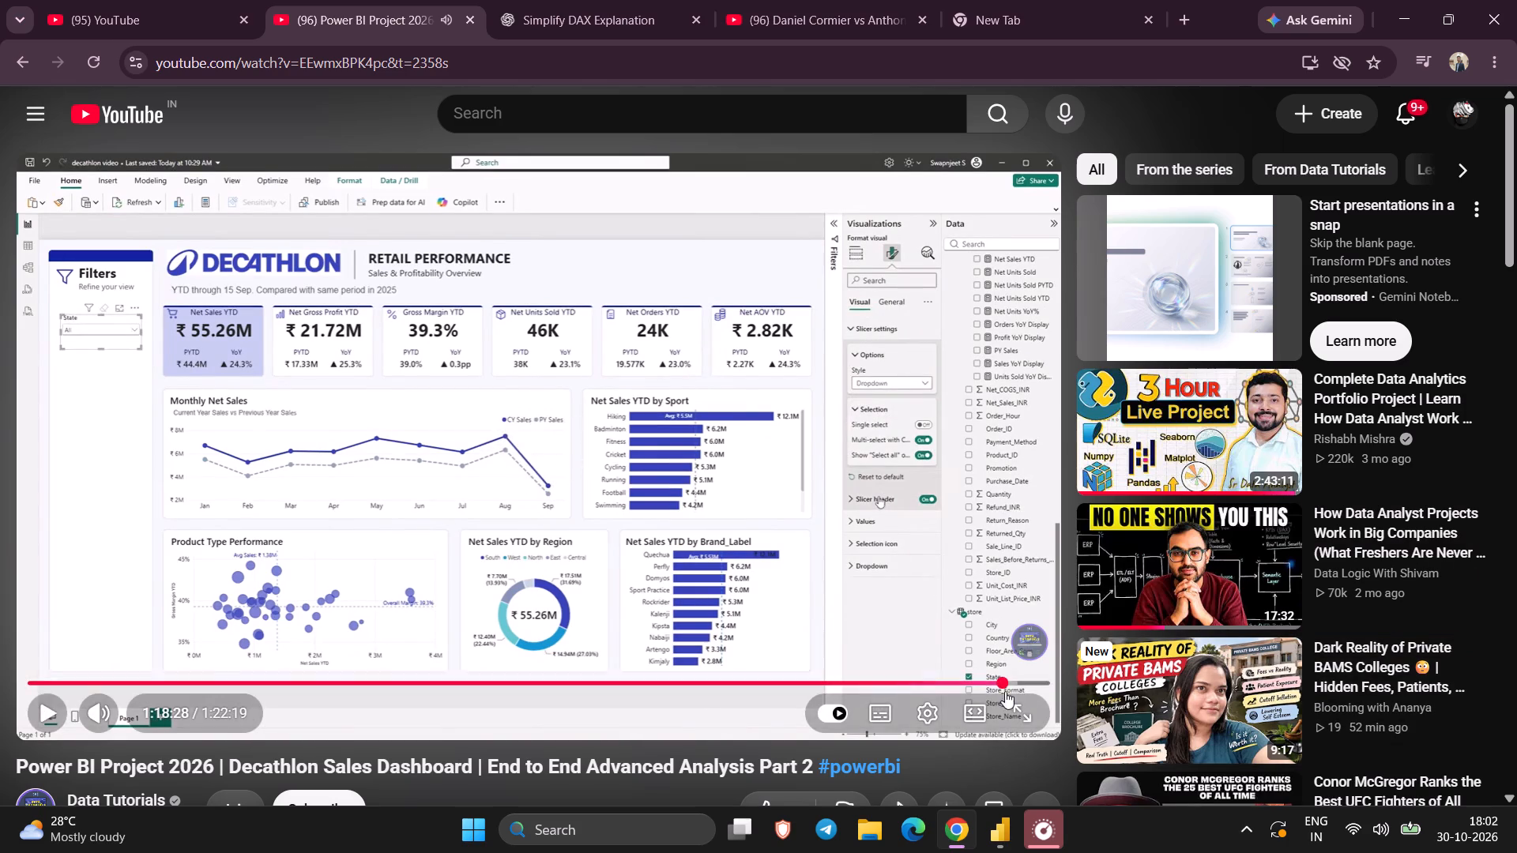
Return to Power BI and turn on the Show "Select all" option for the State slicer.
left_click(997, 814)
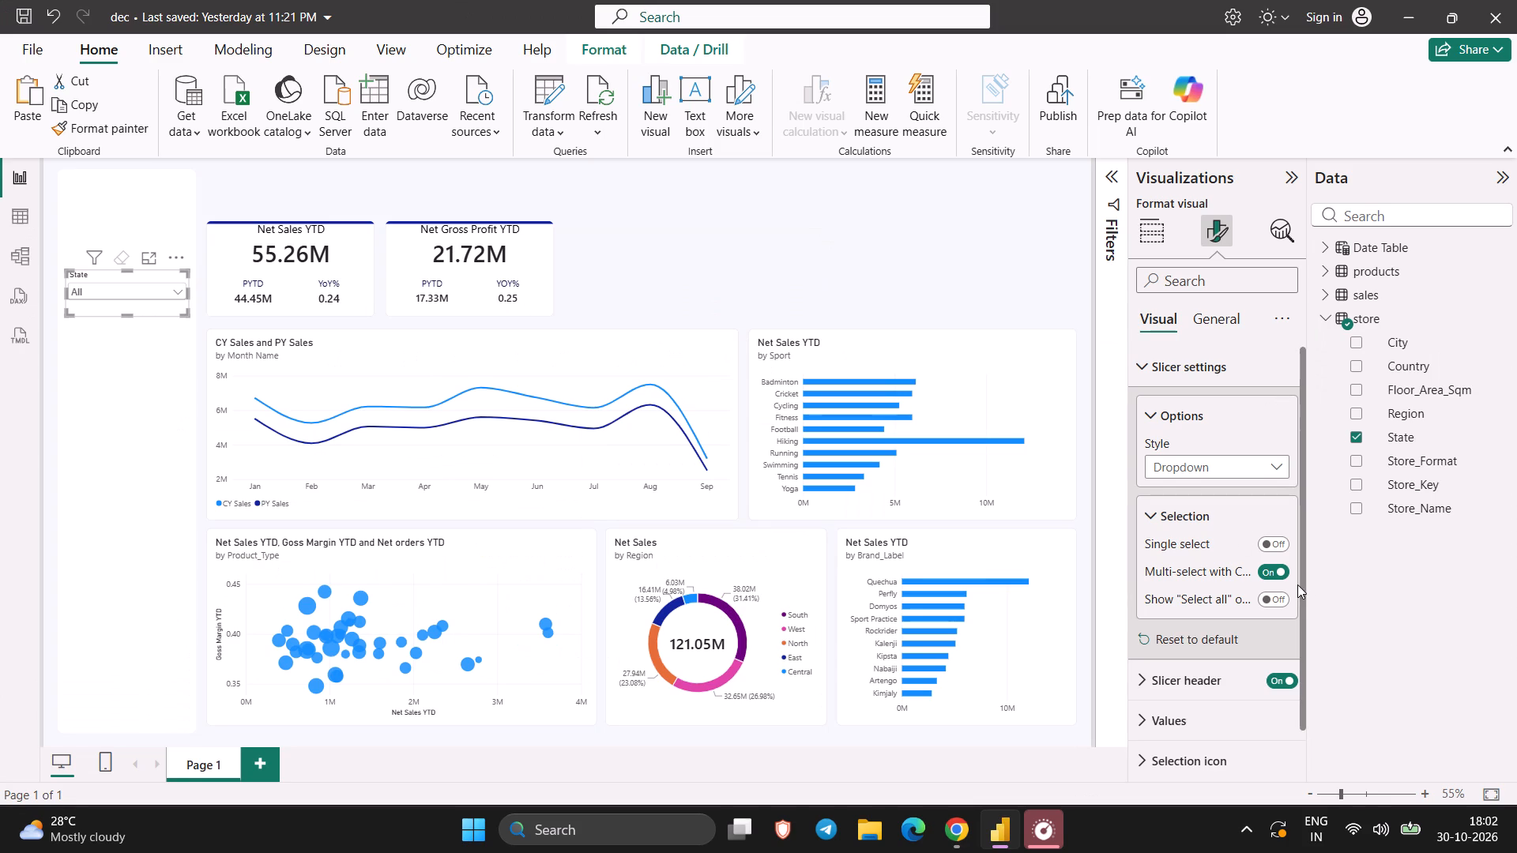
left_click(1279, 606)
Switch to the Chrome tutorial and play it to about 1:18:42 to check the slicer header's text settings.
left_click(988, 844)
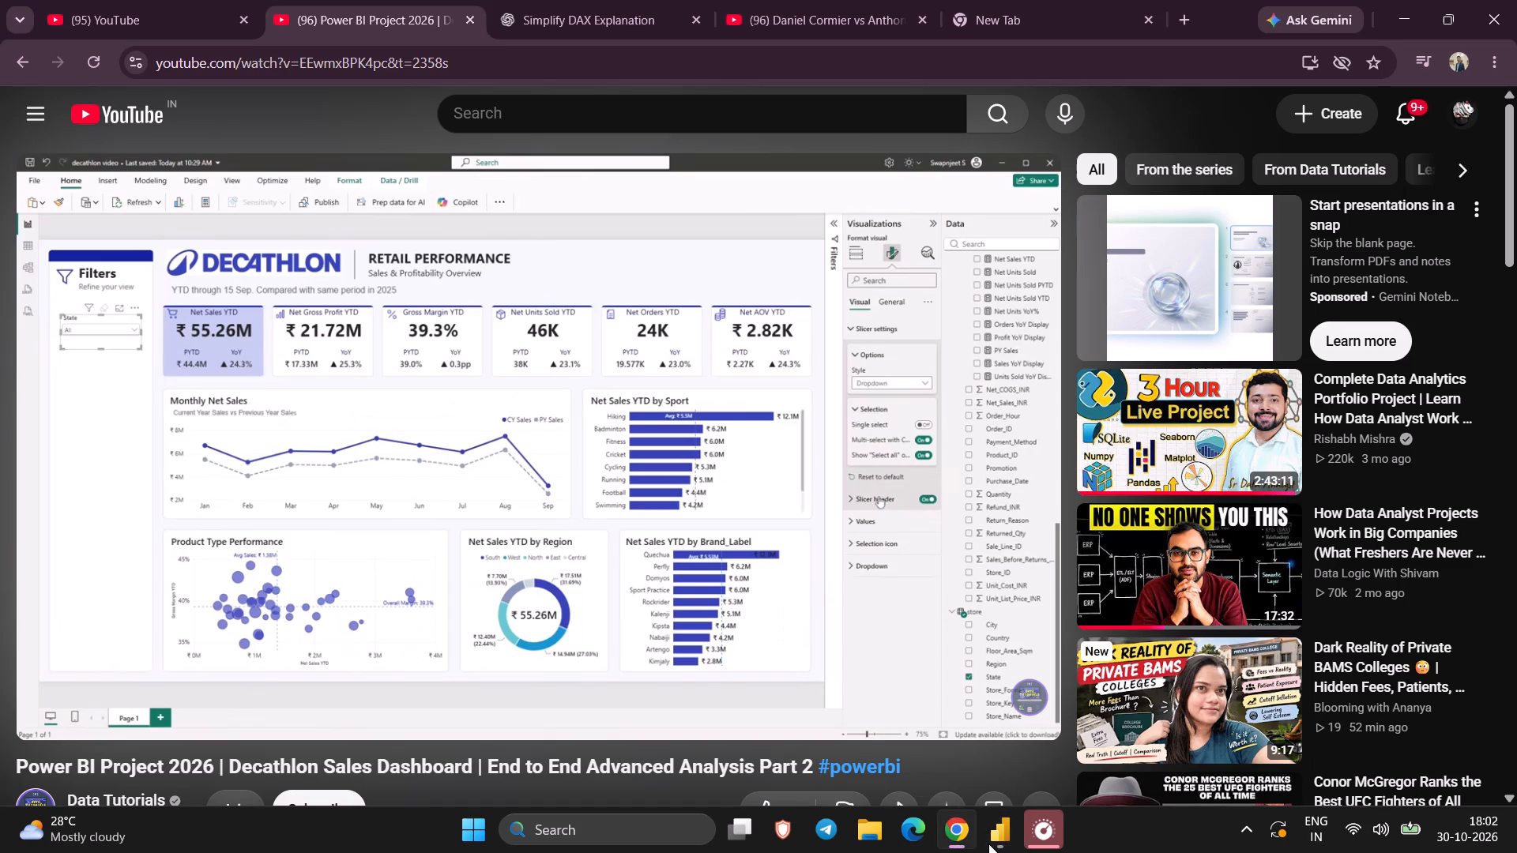
key("space")
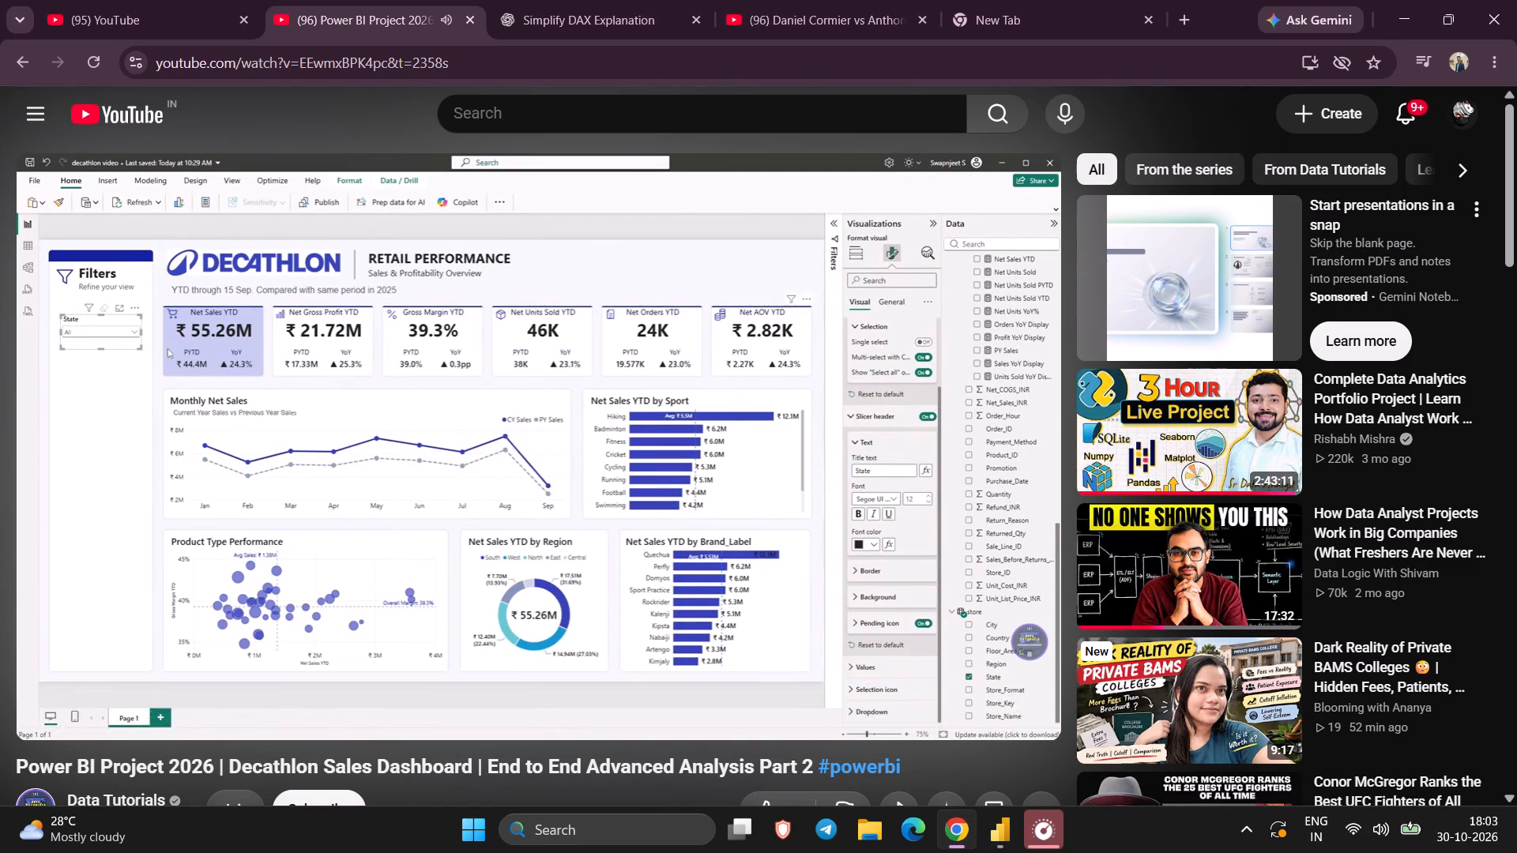
left_click(905, 526)
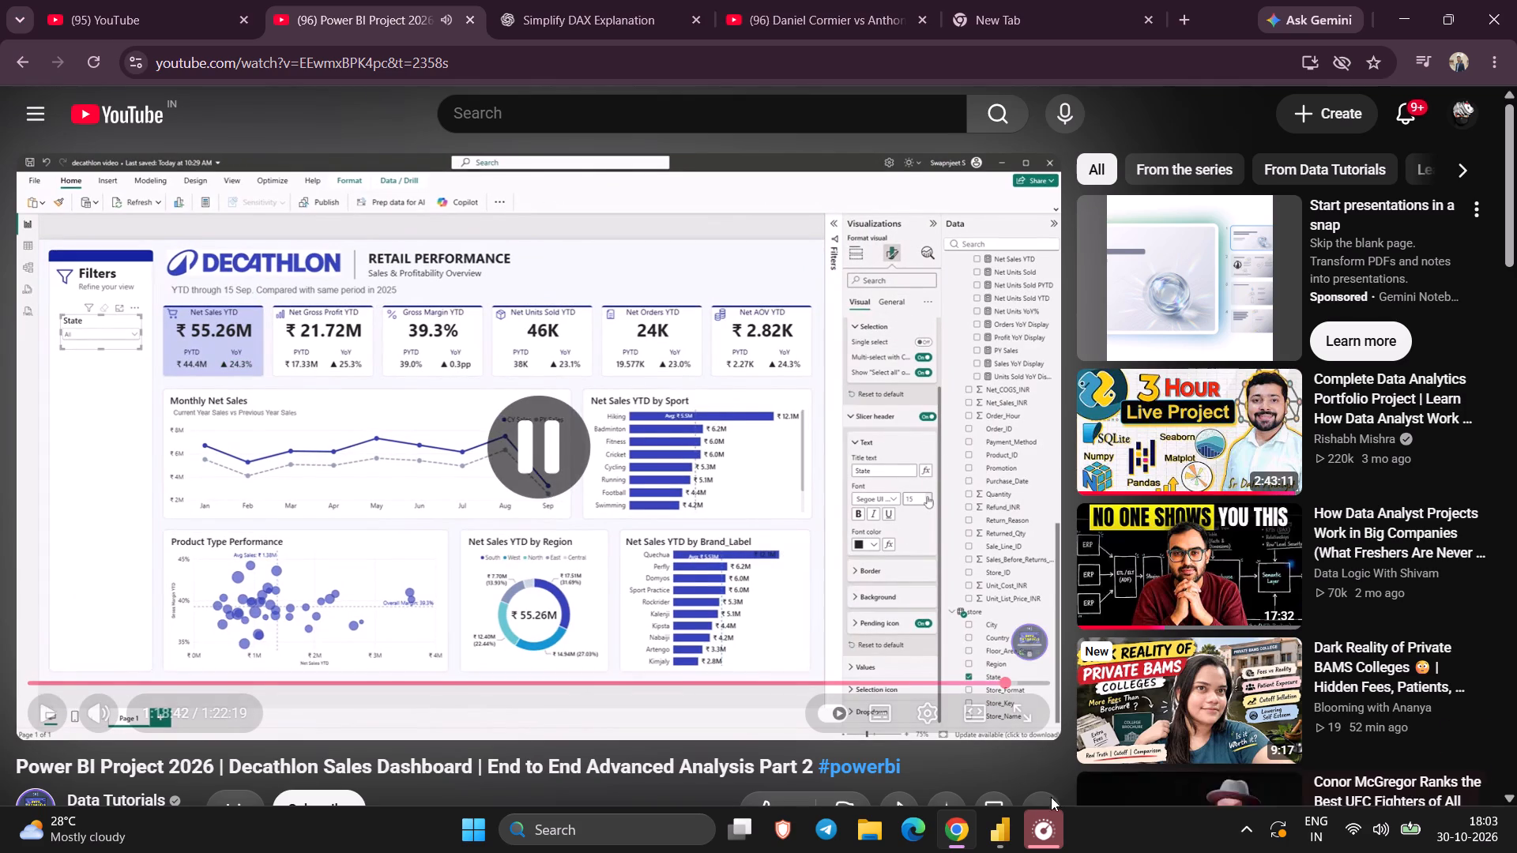
Return to Power BI and set the State slicer's header text to a Segoe UI font variant at size 15.
left_click(994, 830)
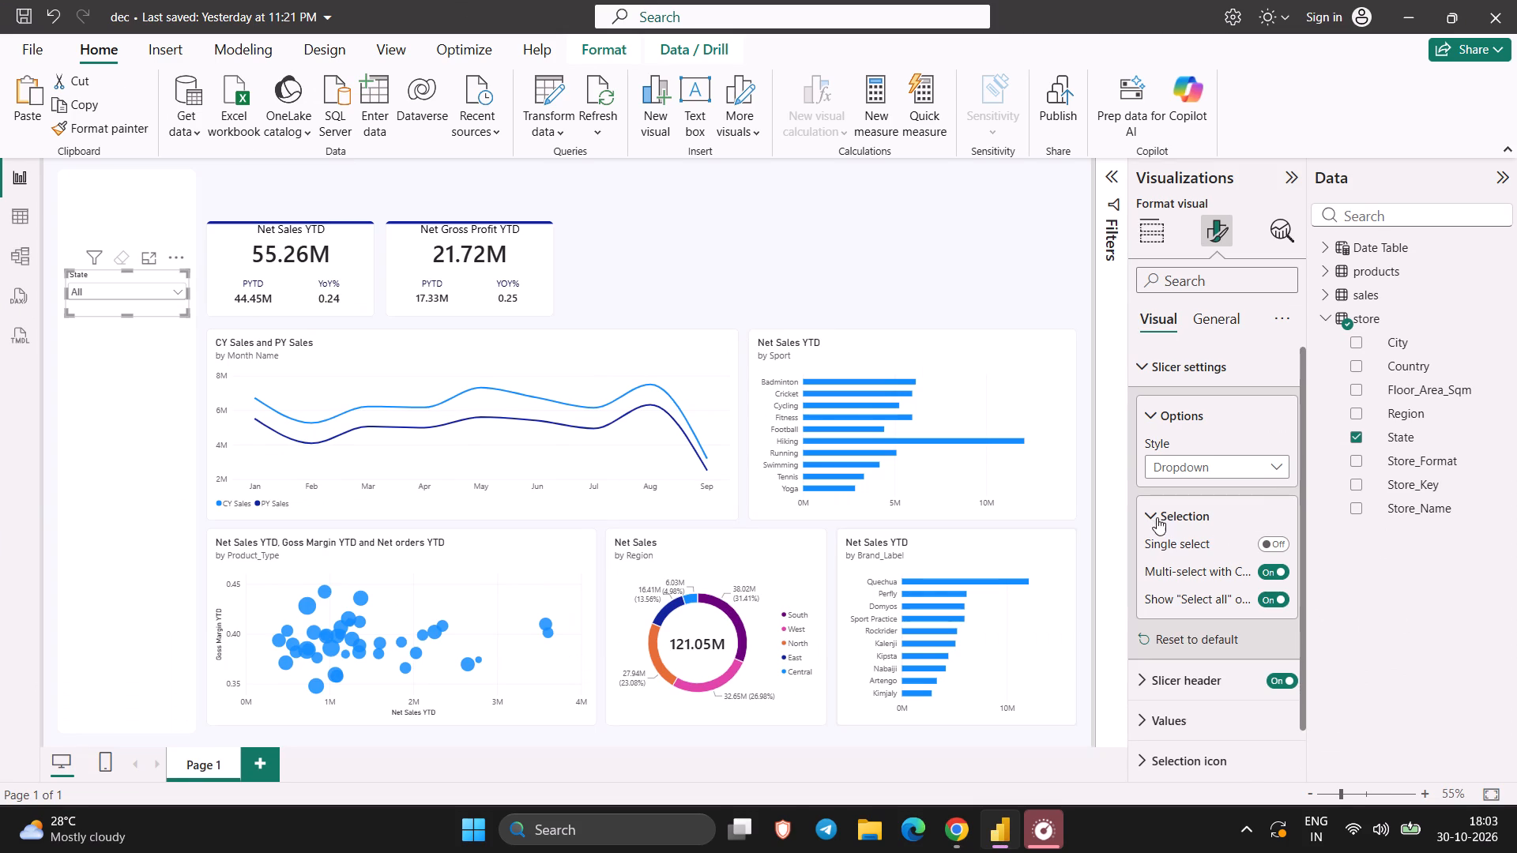
left_click(1149, 515)
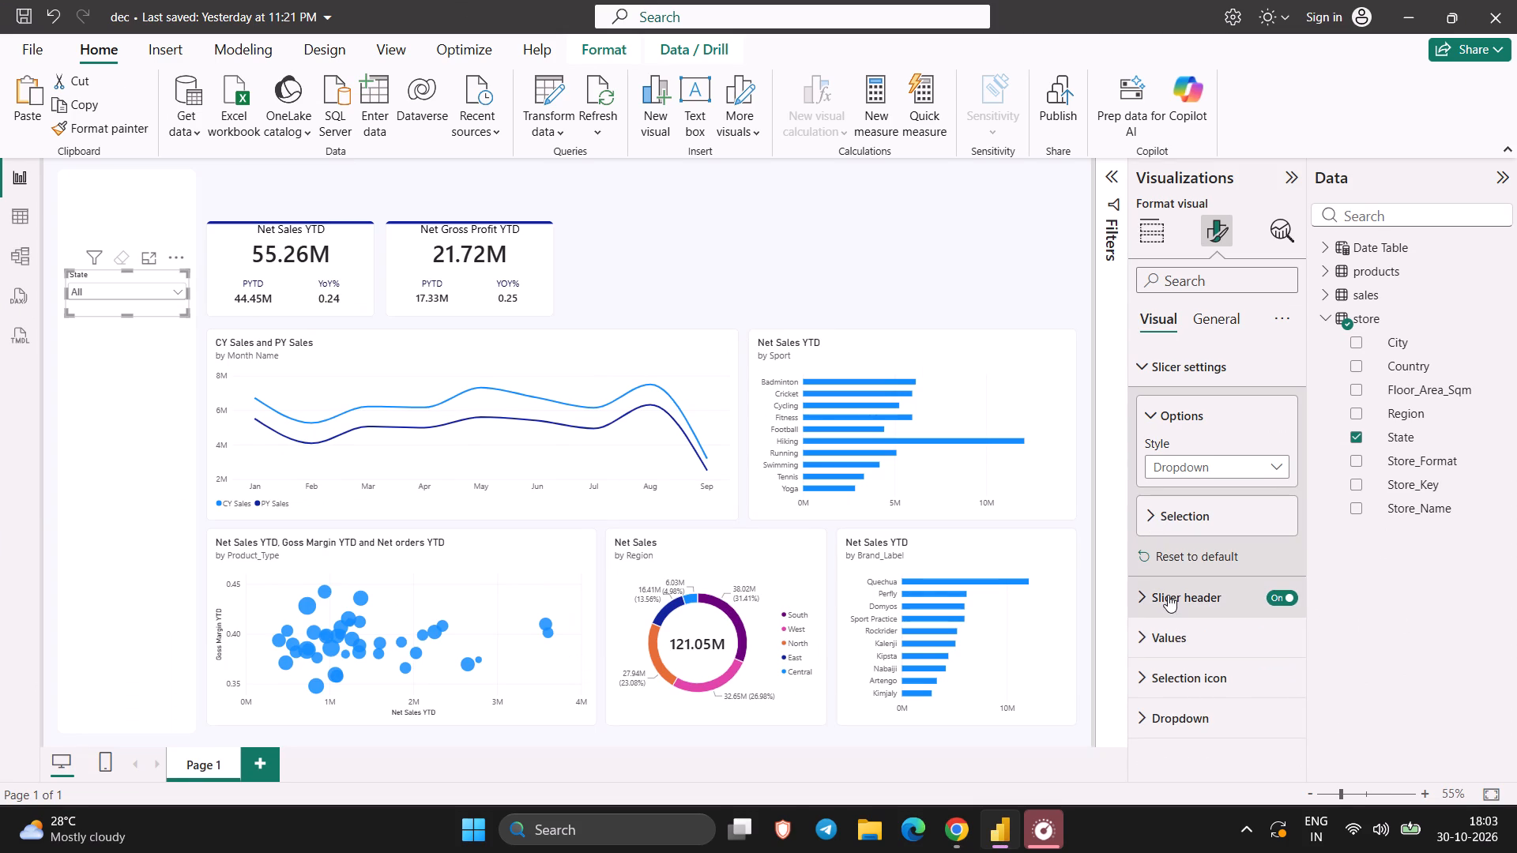
left_click(1168, 588)
scroll(1168, 588, "down", 2)
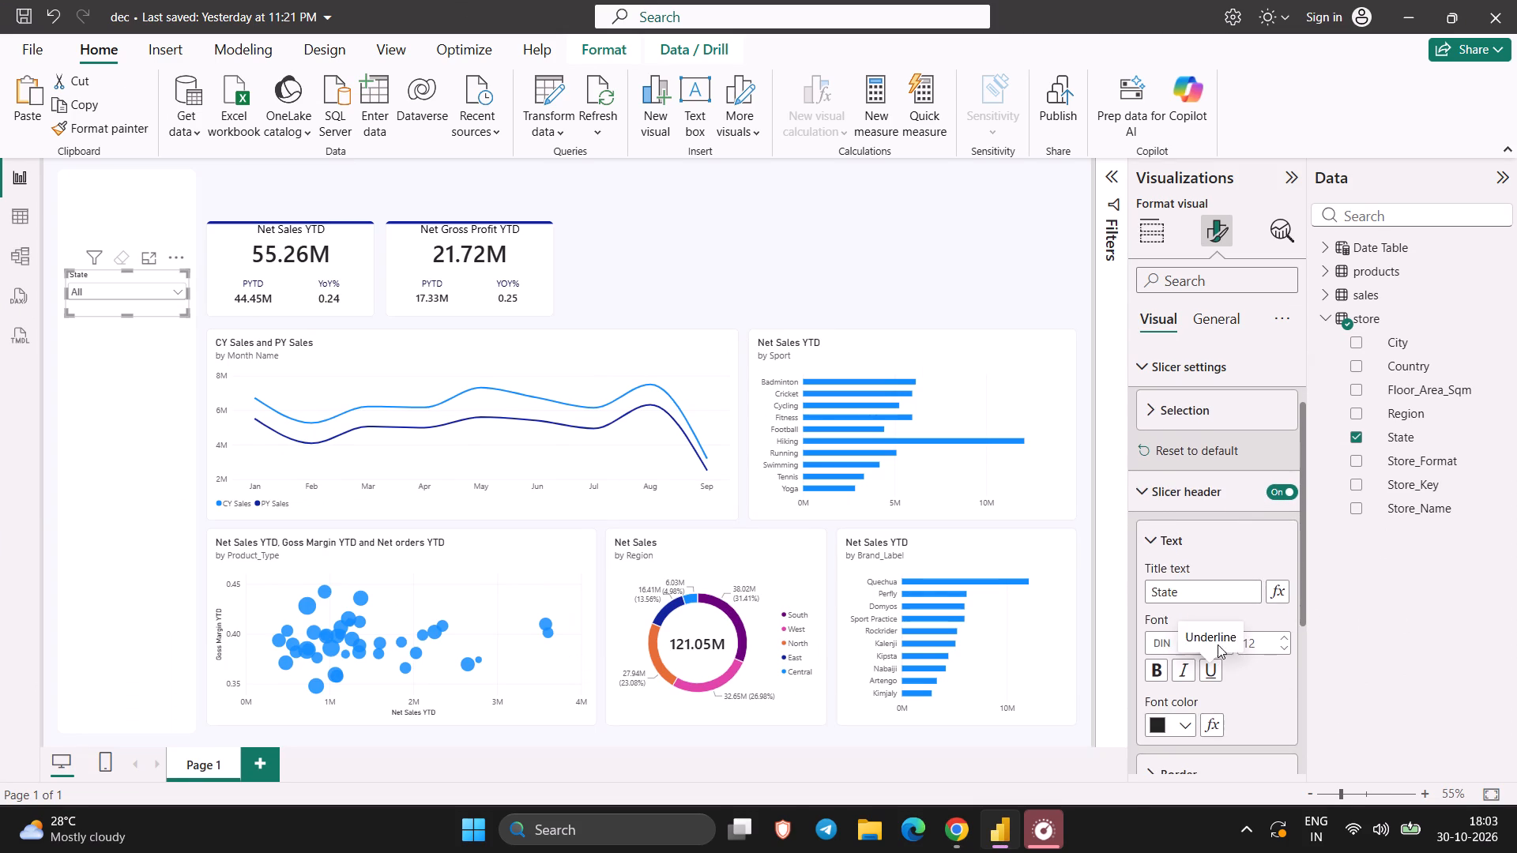
left_click(1218, 641)
left_click(1159, 638)
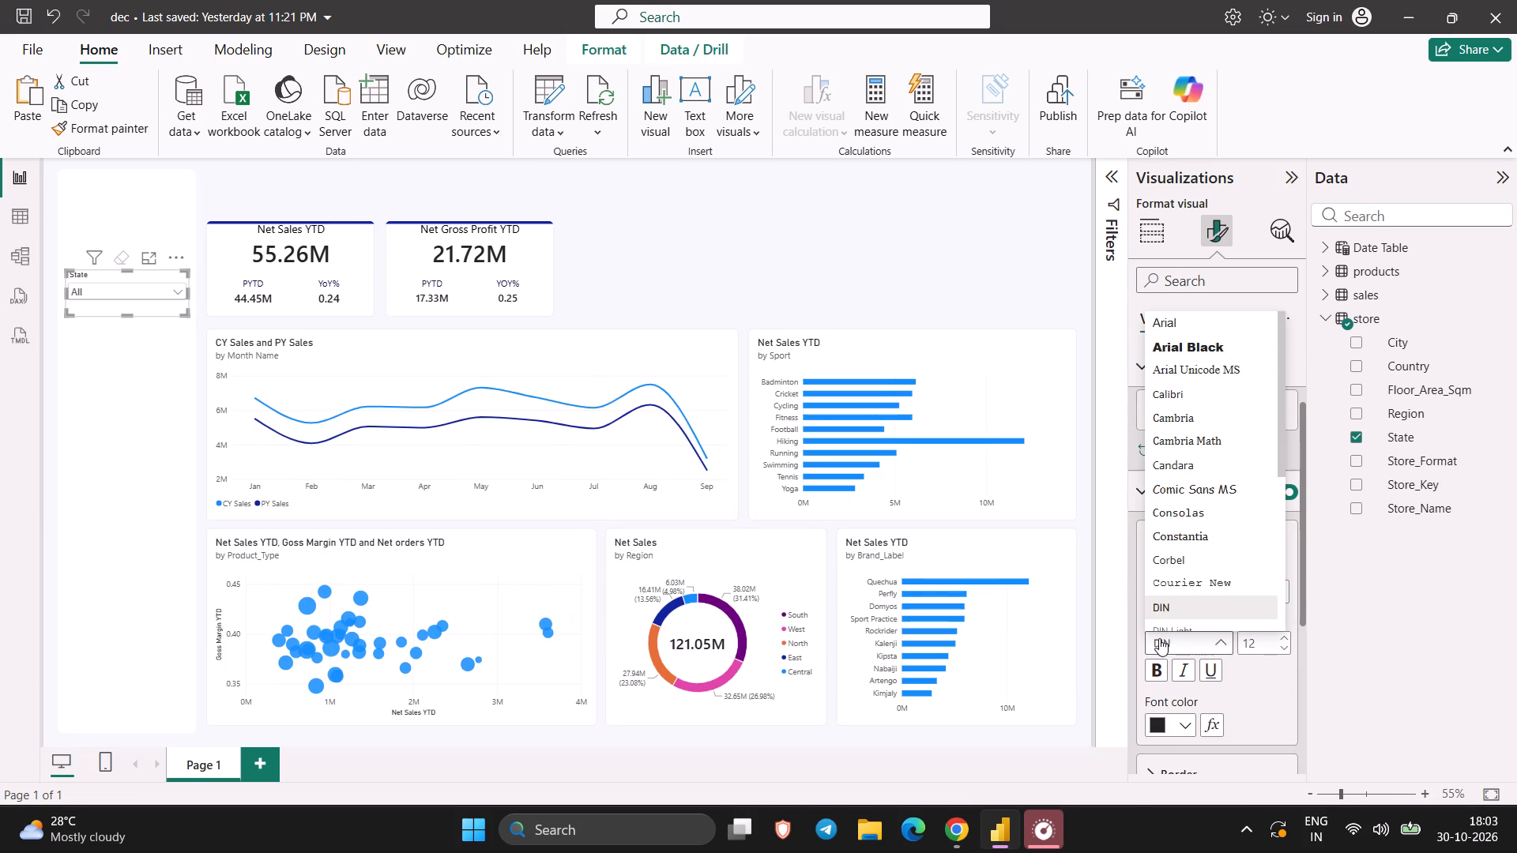
scroll(1167, 524, "down", 2)
left_click(1173, 536)
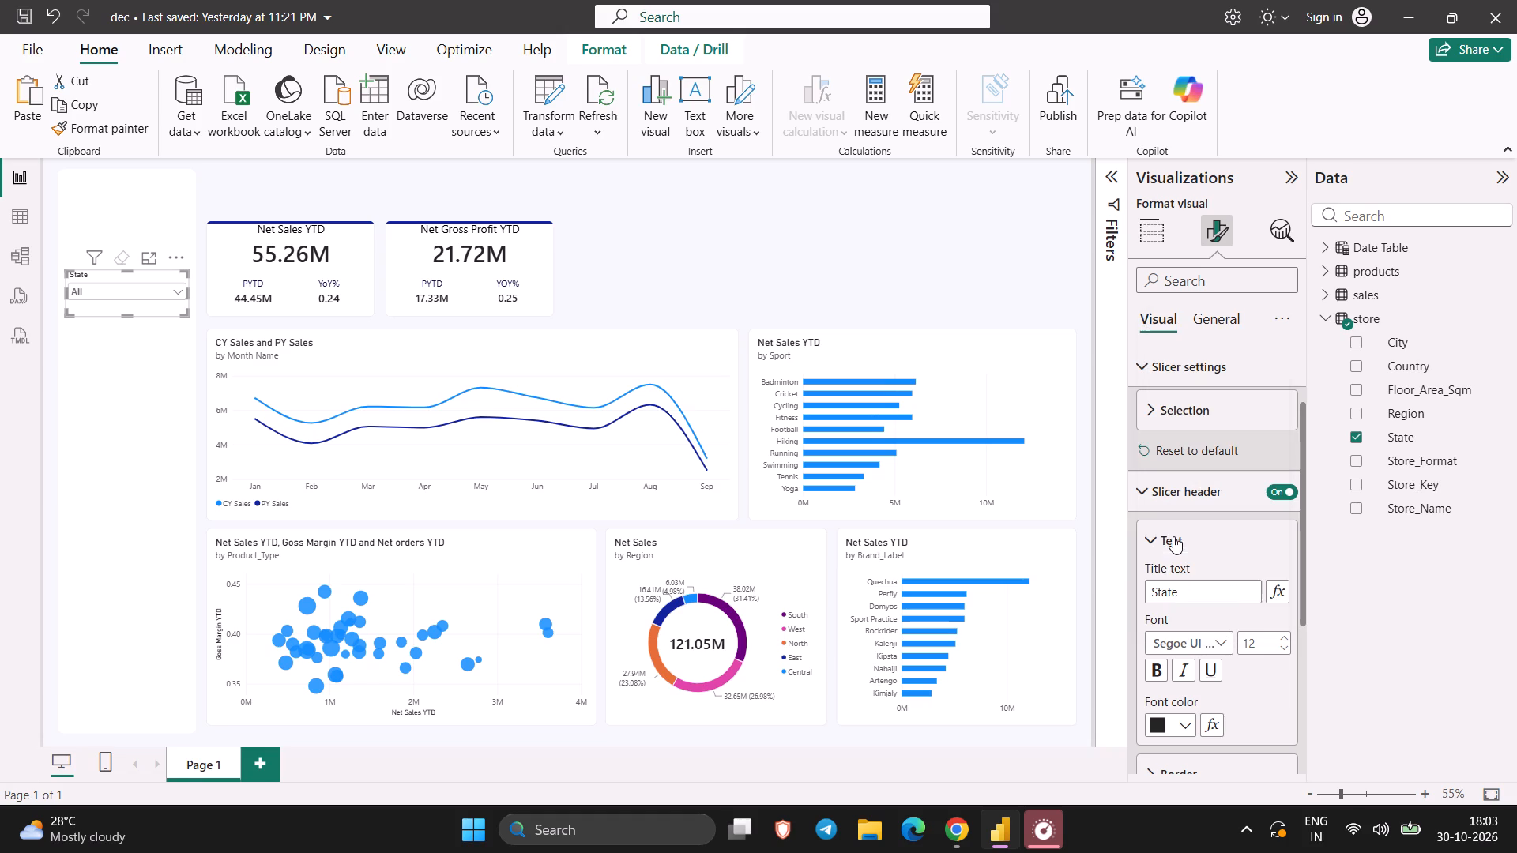
triple_click(1284, 638)
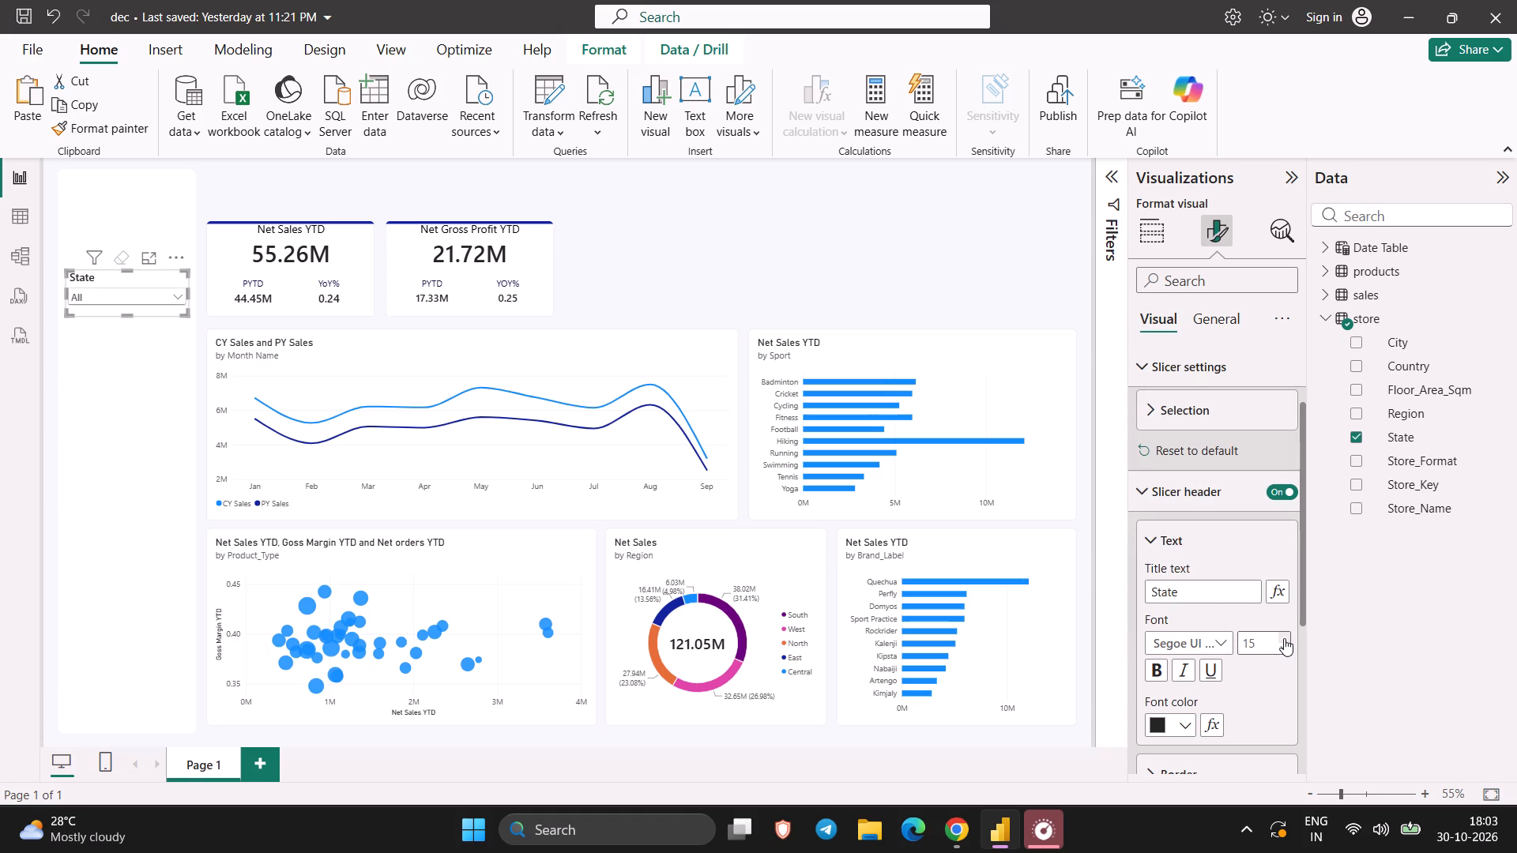
Switch to the Chrome tutorial and watch to about 1:20:01 how the State slicer is duplicated, aligned and given other fields.
left_click(962, 825)
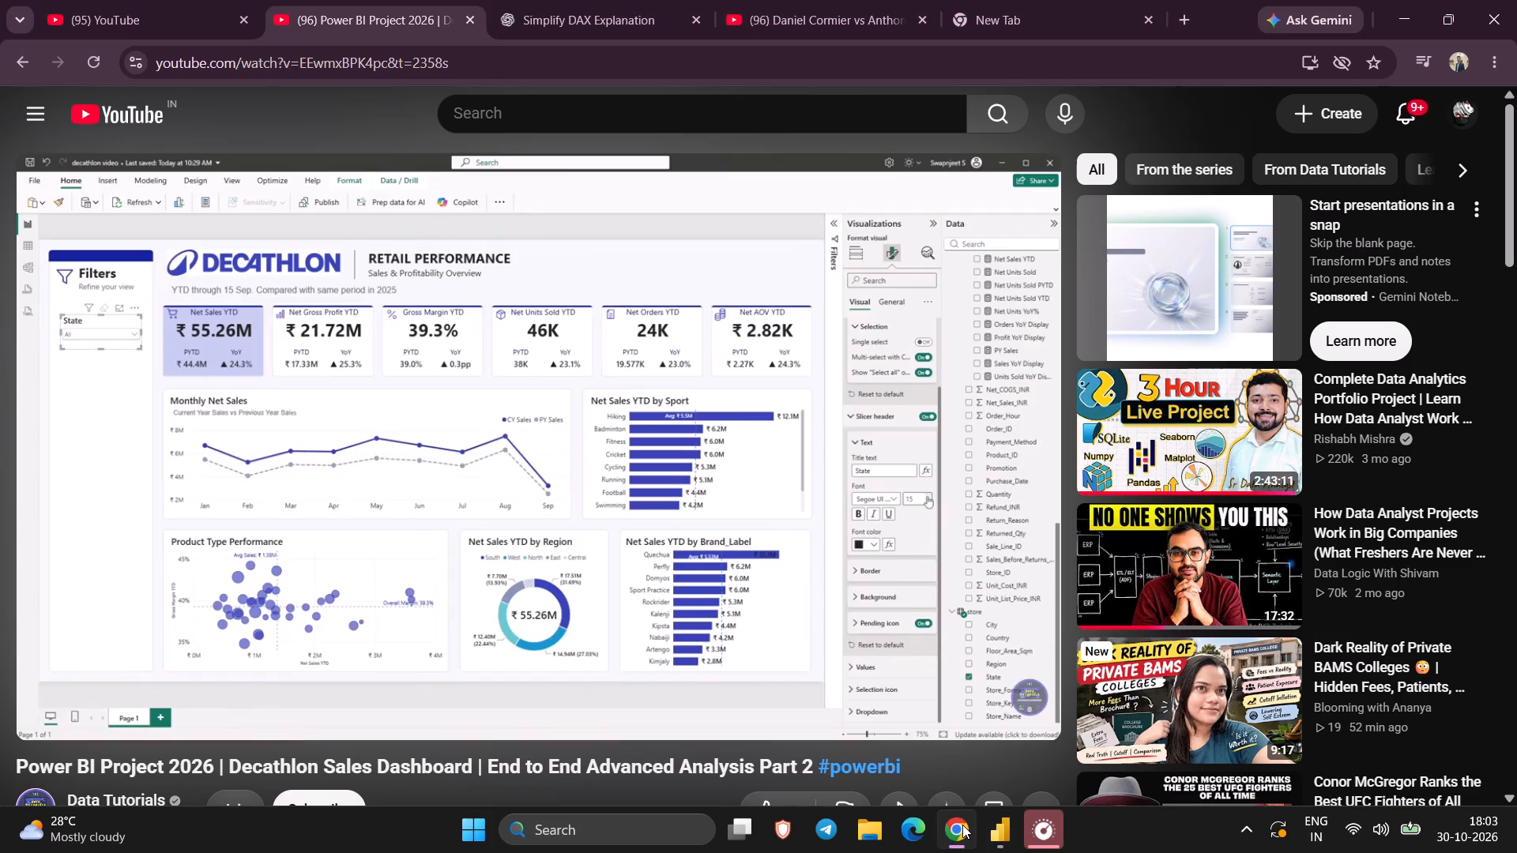
key("space")
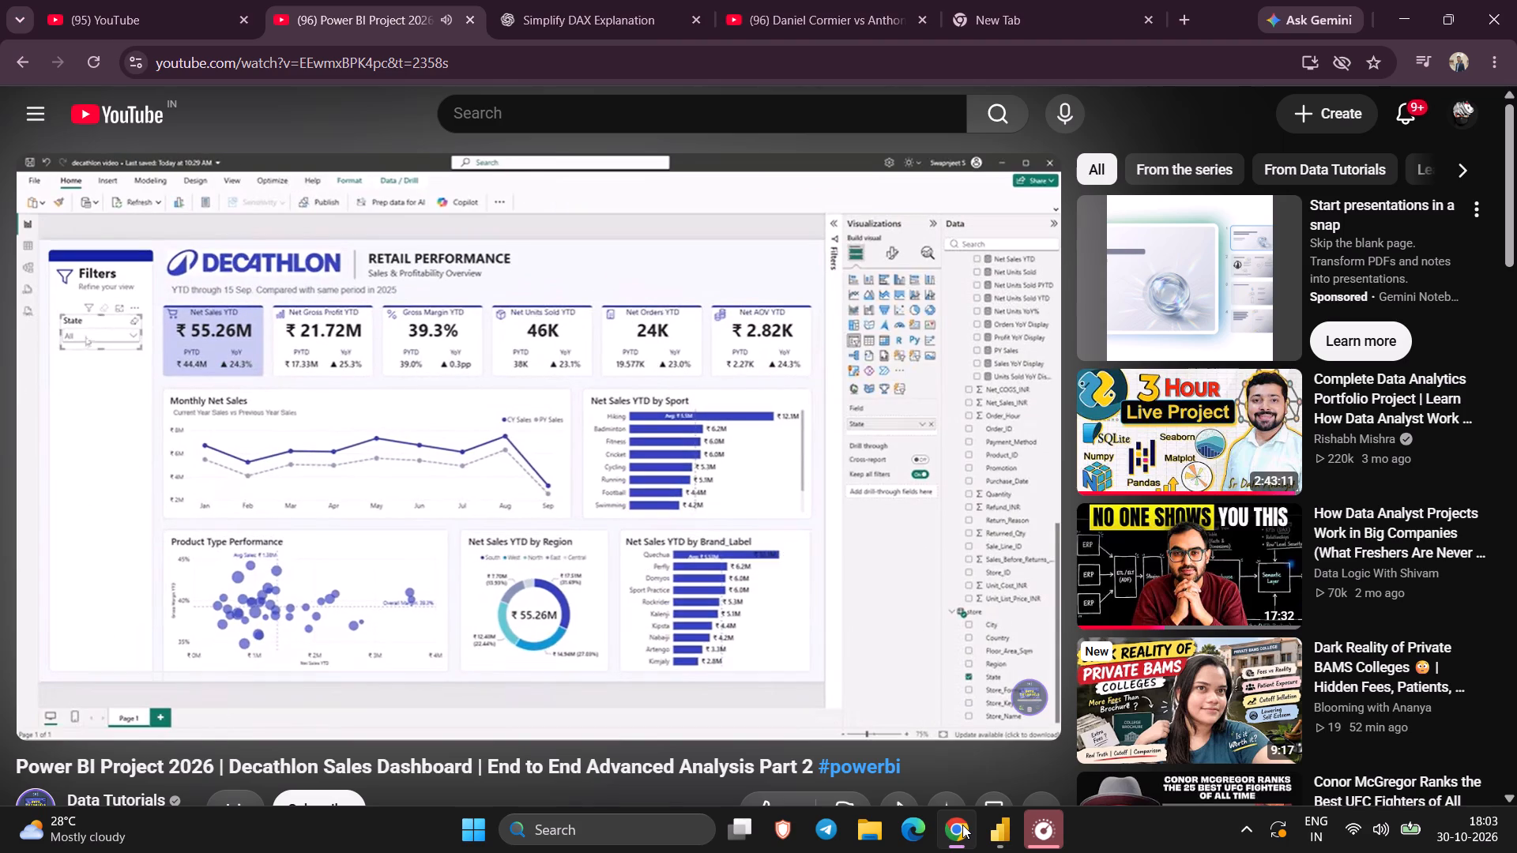
key("Right")
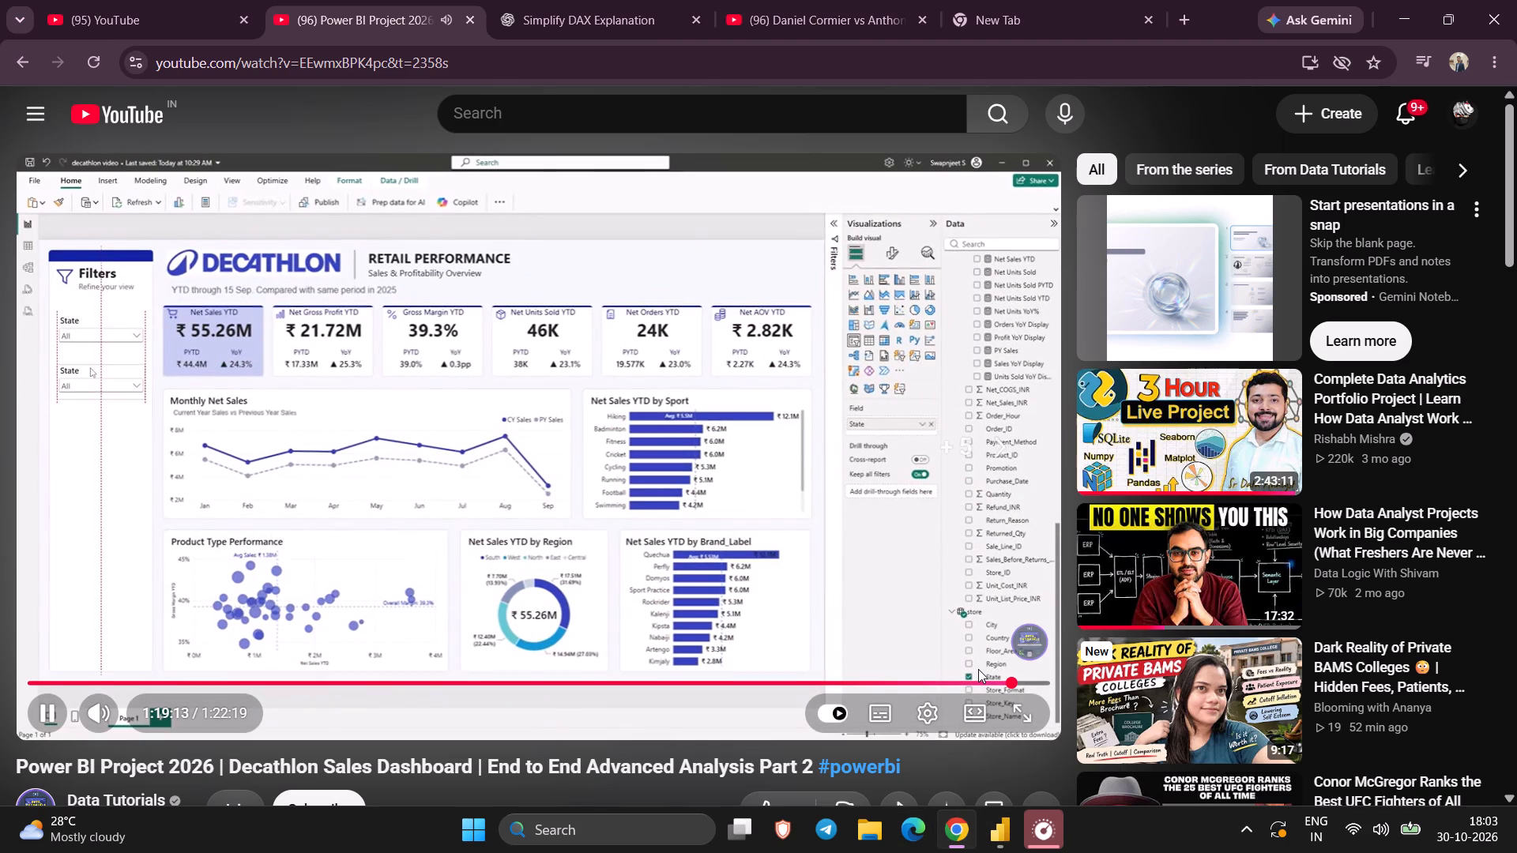
key("Right")
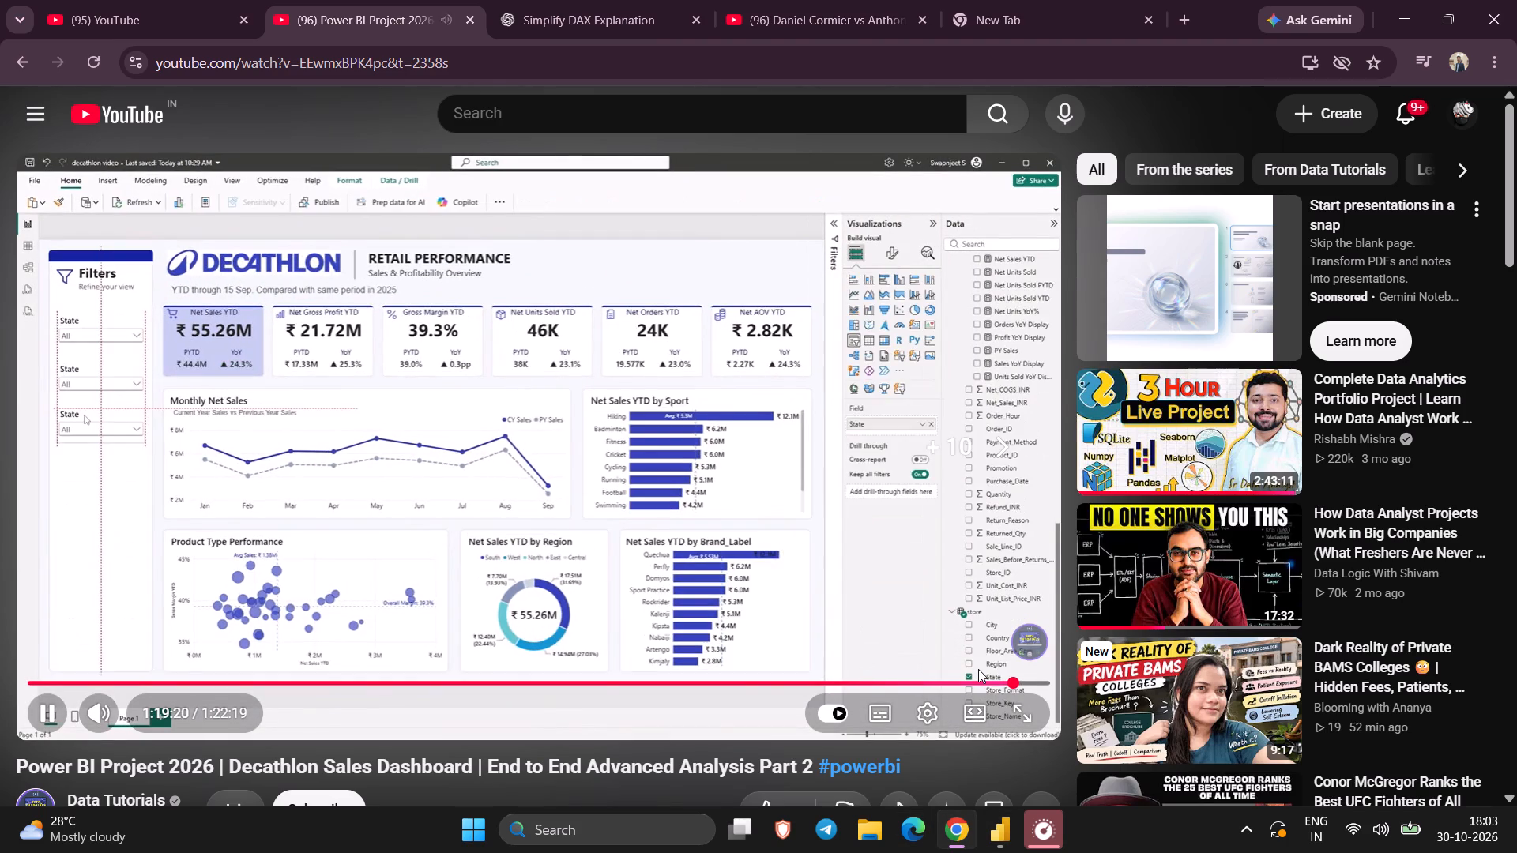
key("Right")
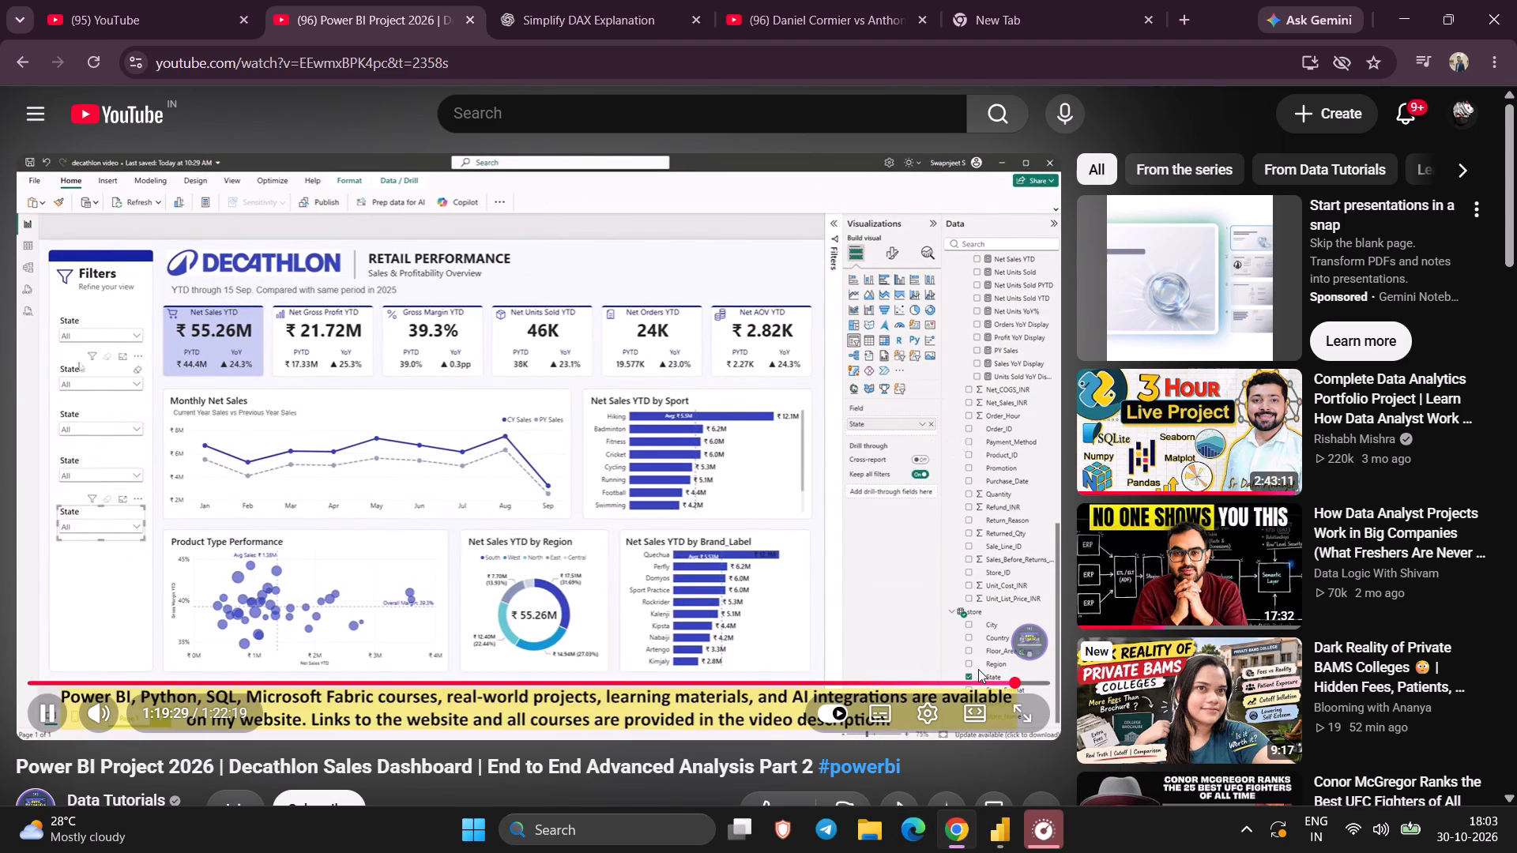
key("Right")
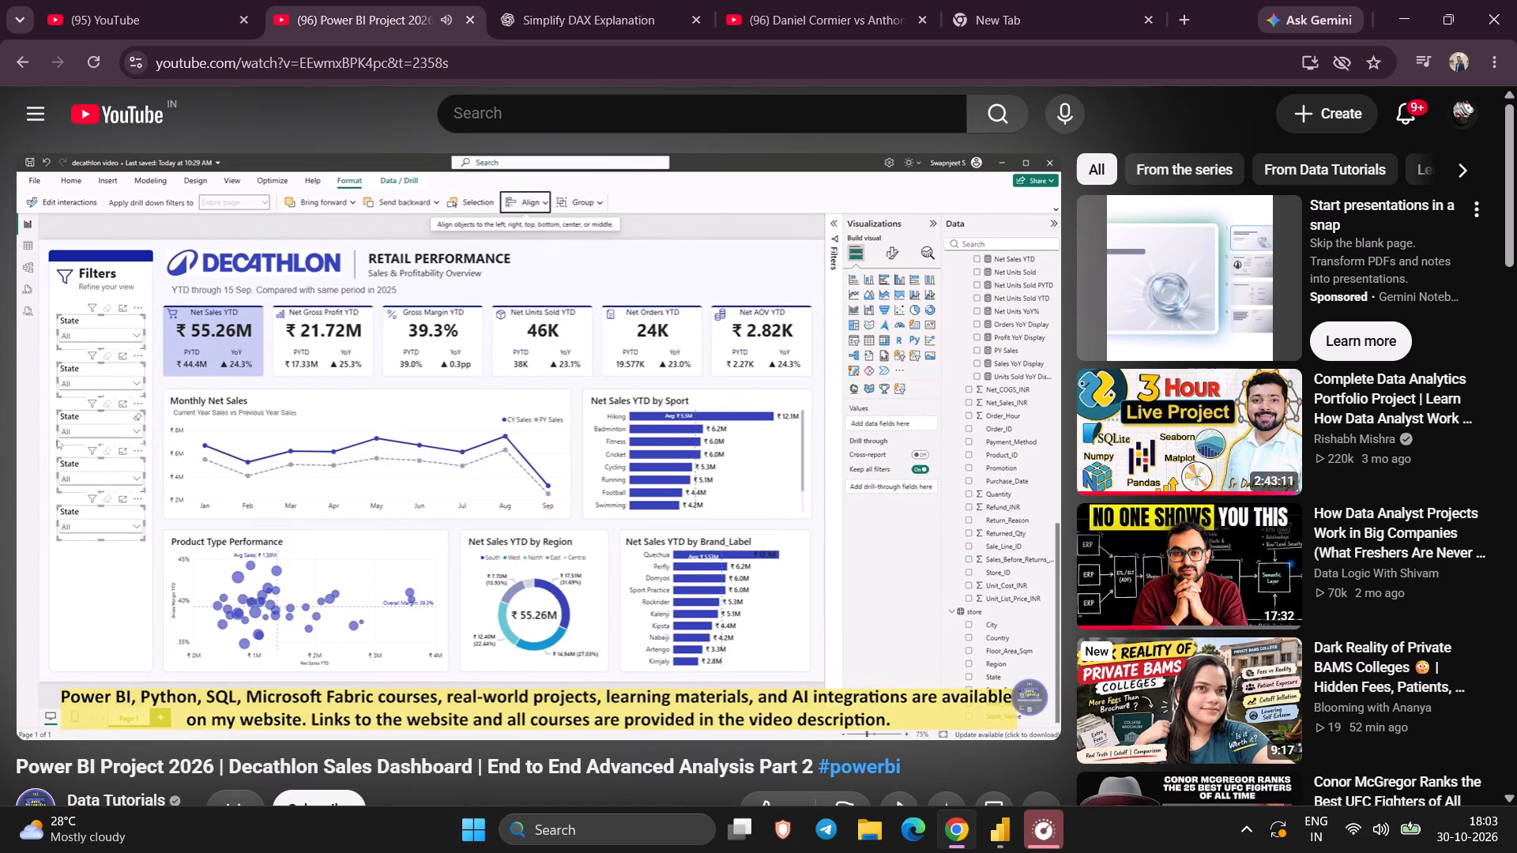
key("Left")
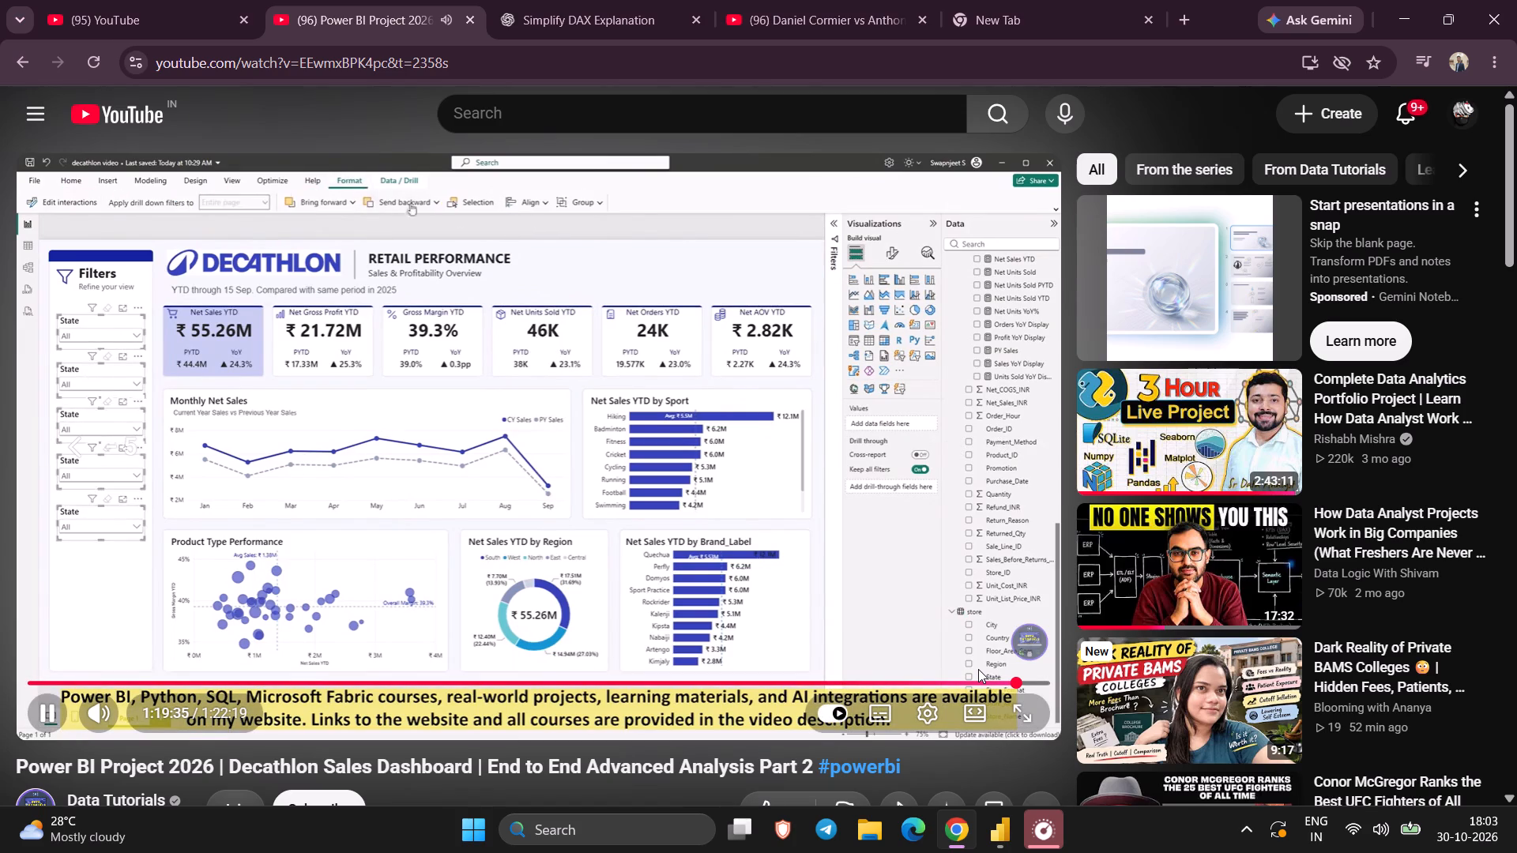
key("Left")
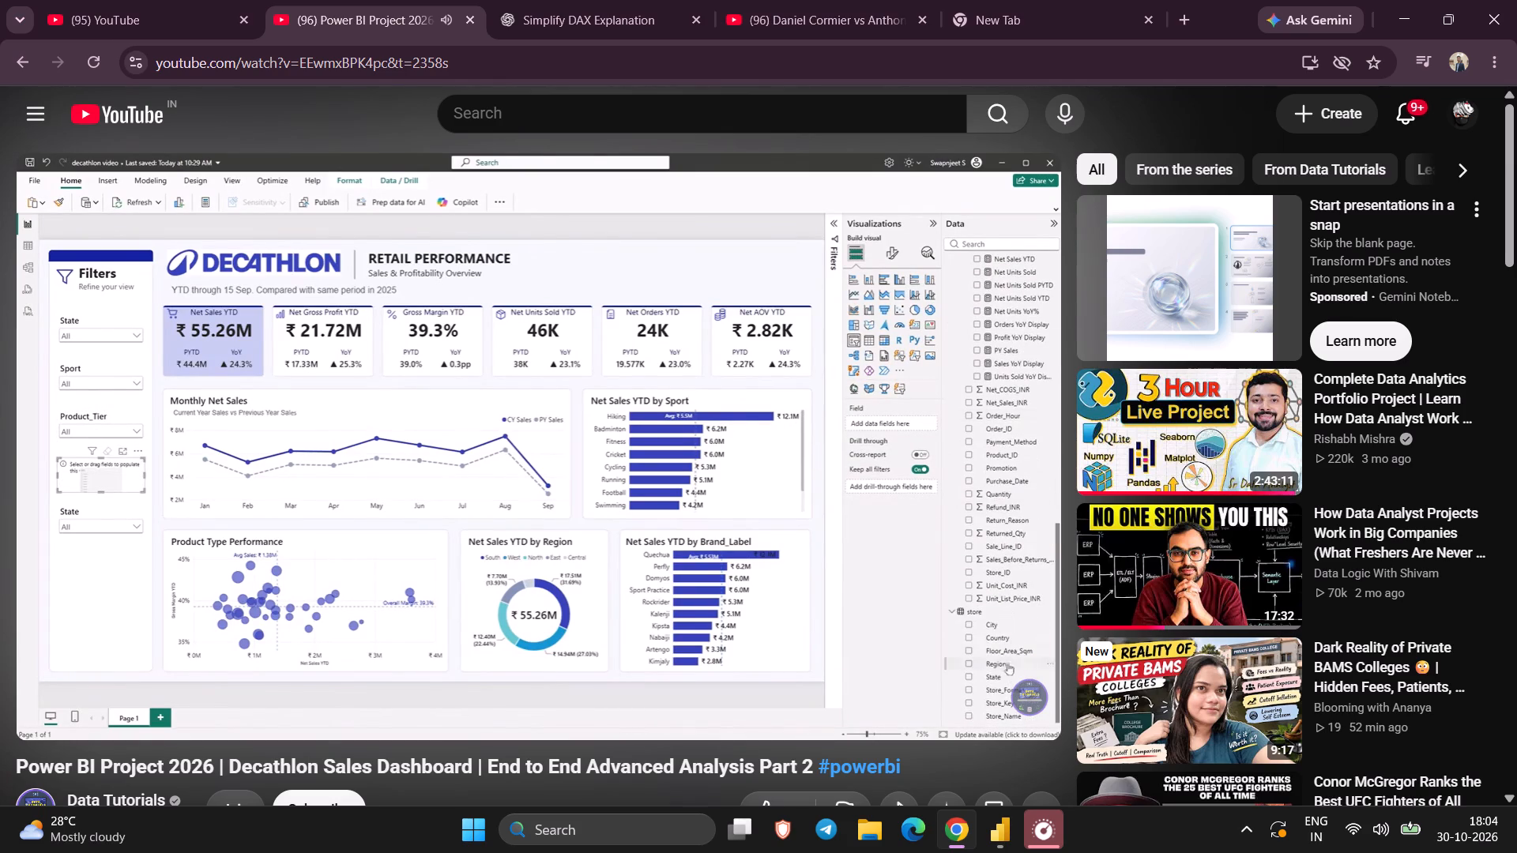
key("space")
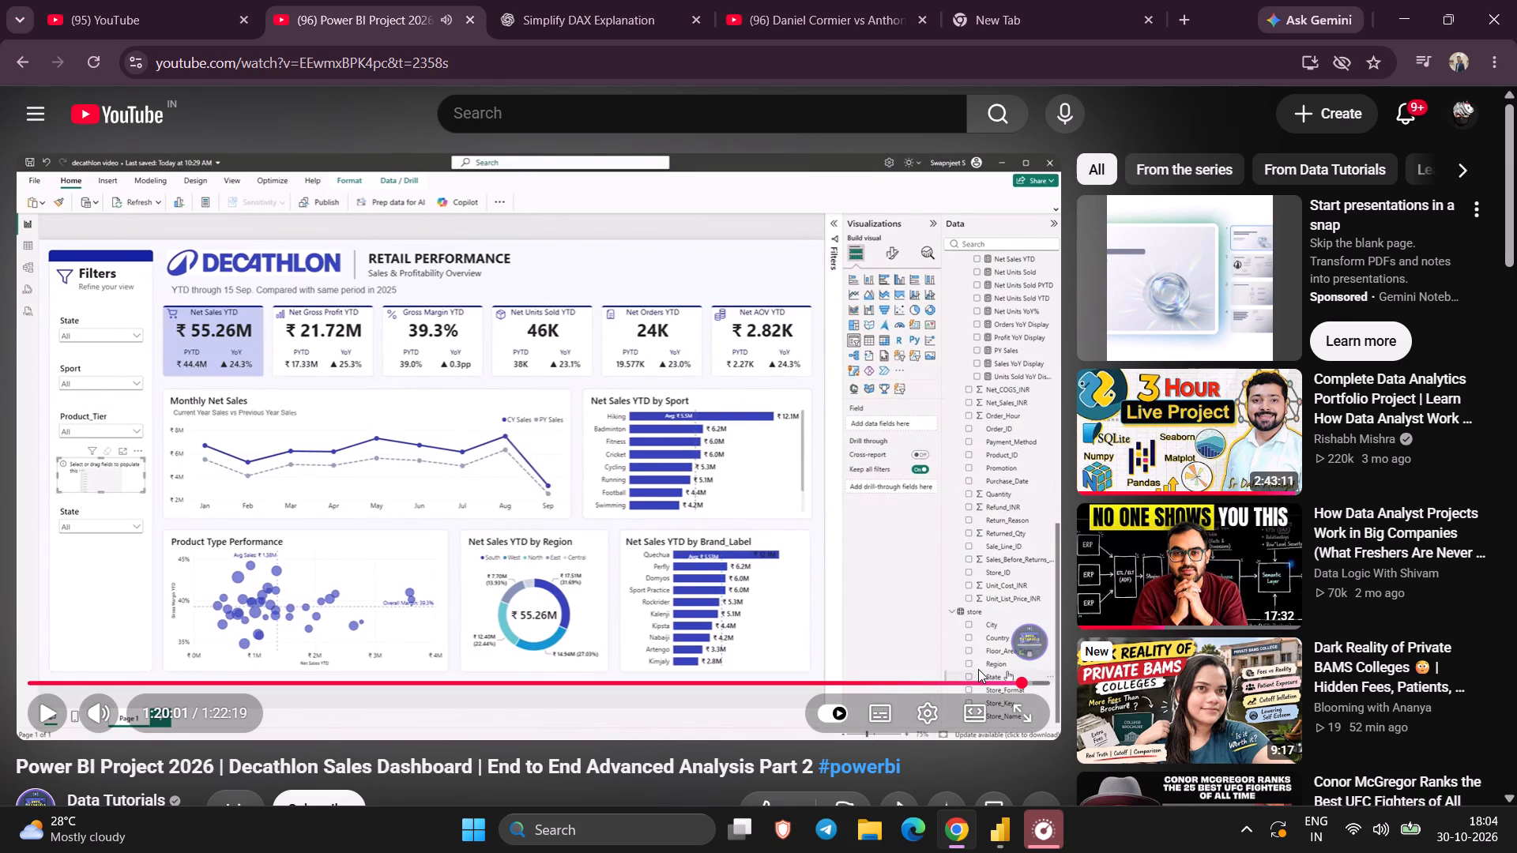
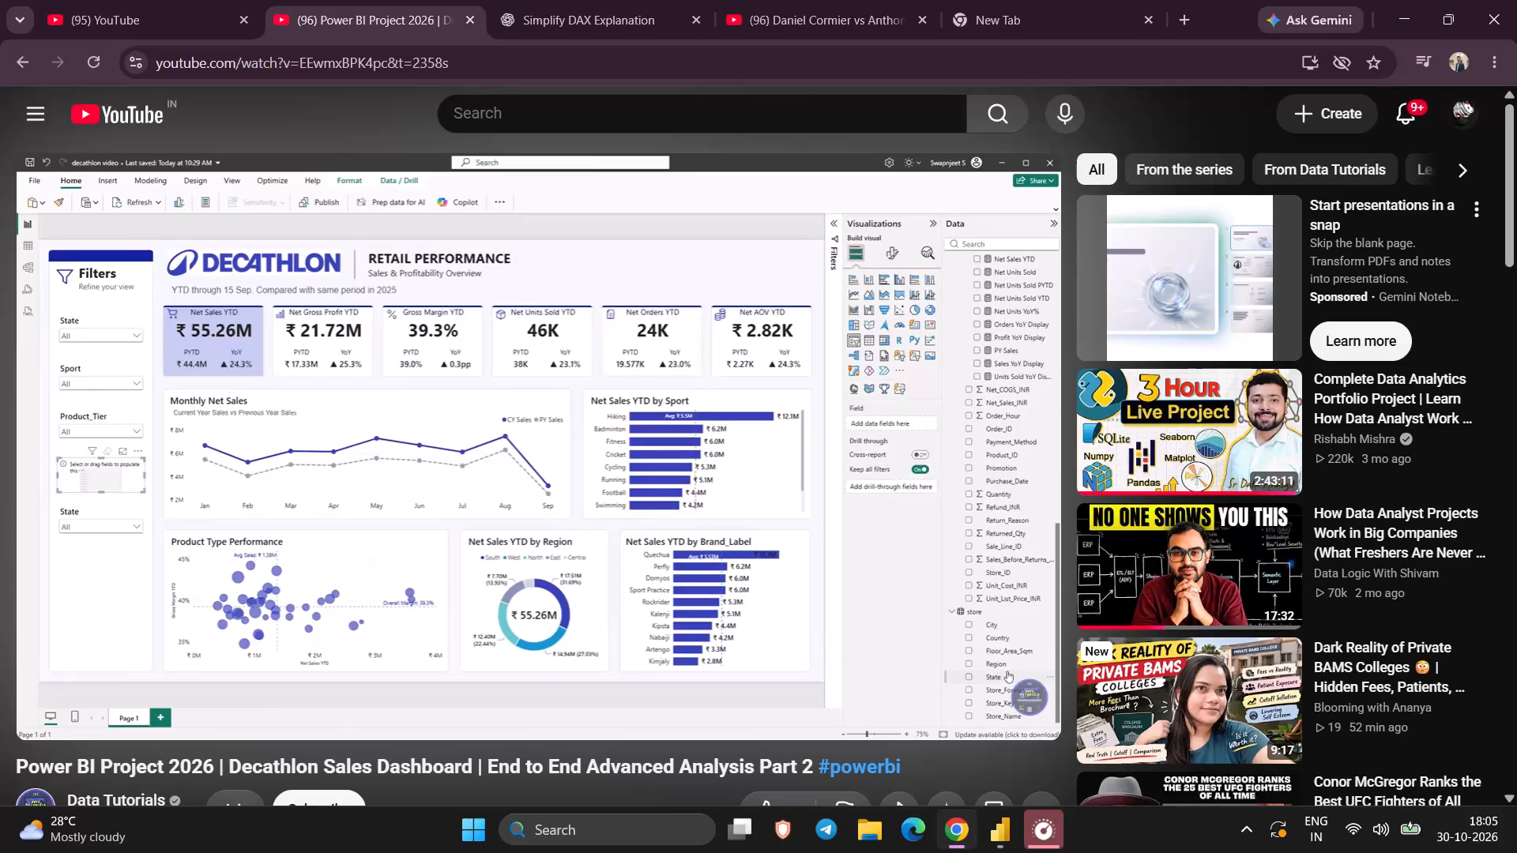
key("space")
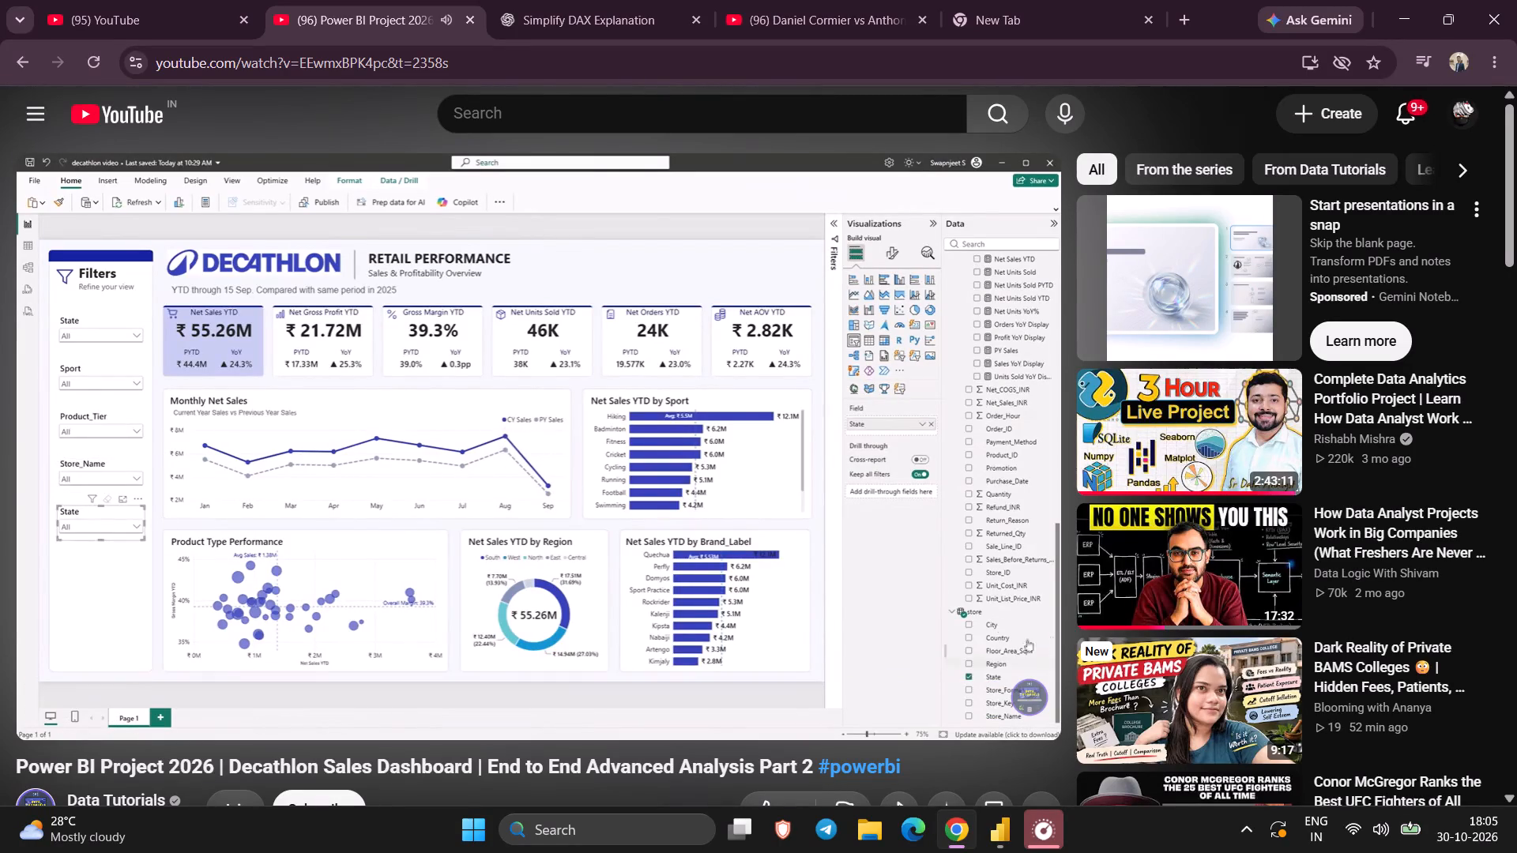
key("Right")
key("Right")
key("Right")
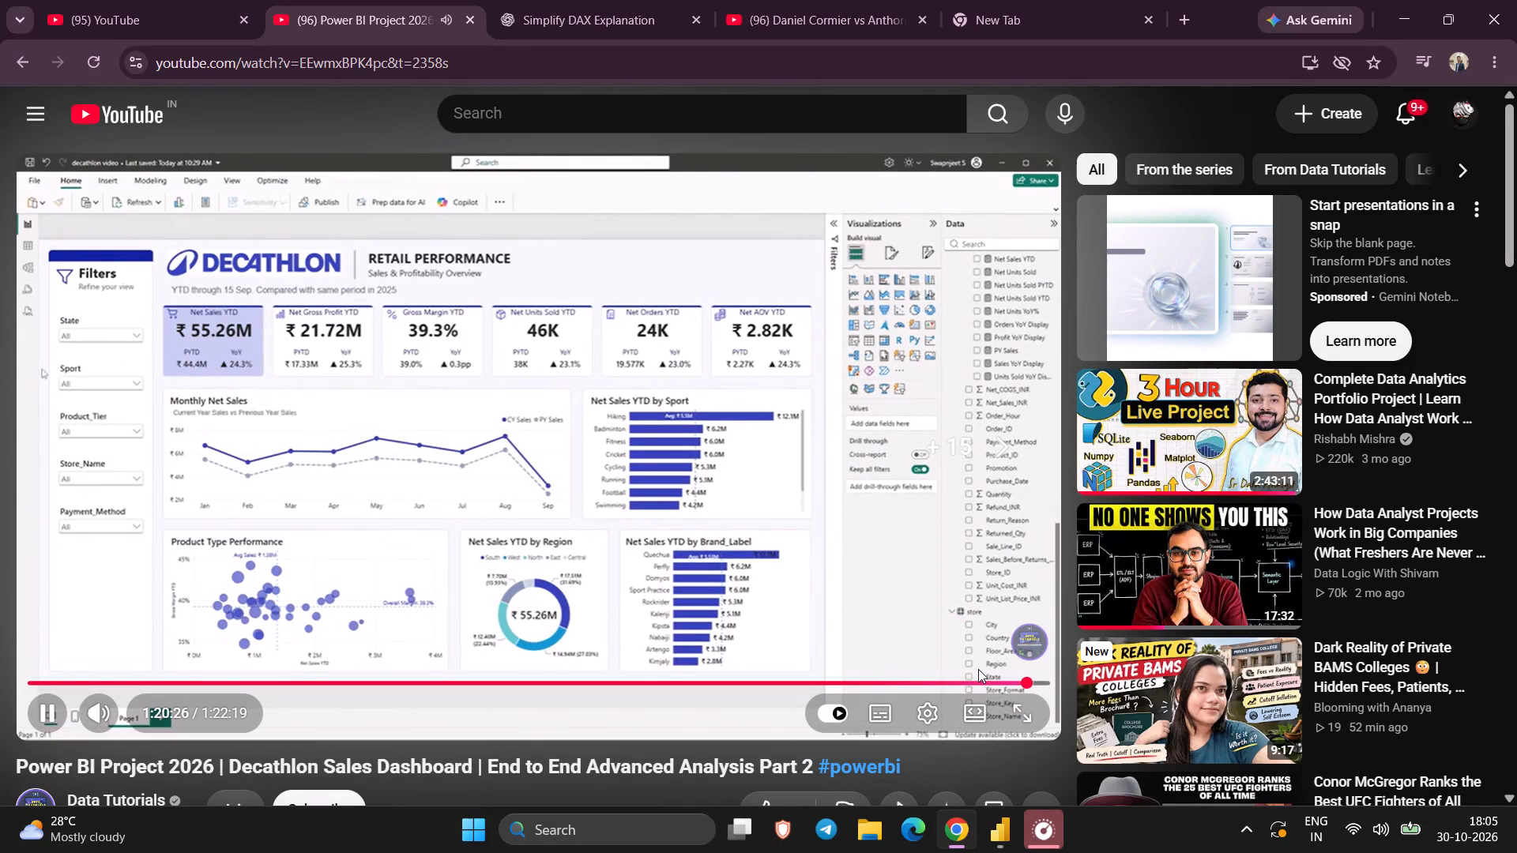
key("Right")
key("Right")
key("Right")
key("Right")
key("Right")
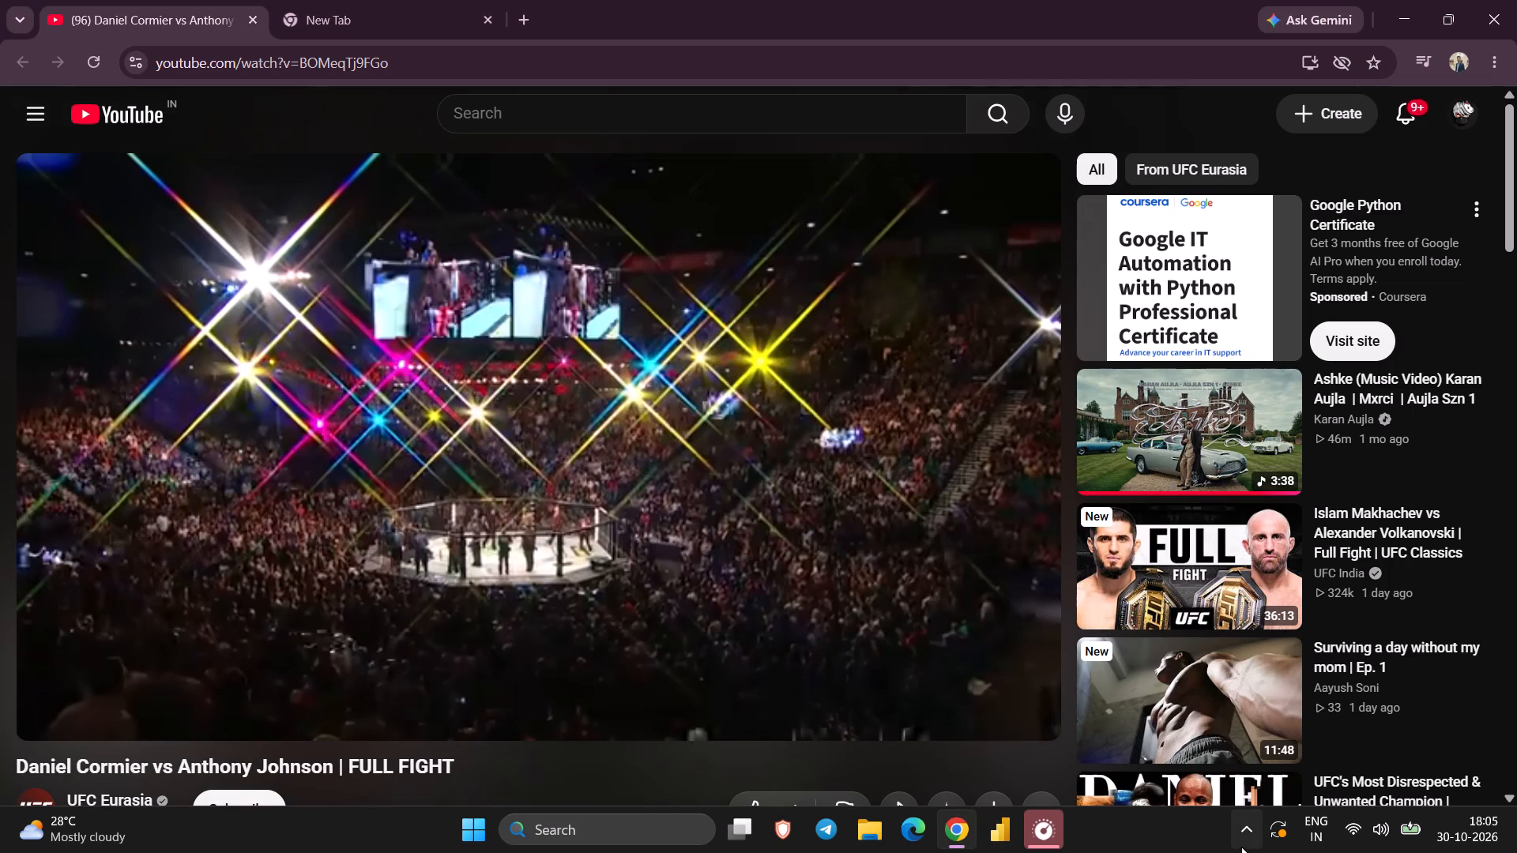
Show the hidden icons in the Windows notification area.
left_click(1244, 840)
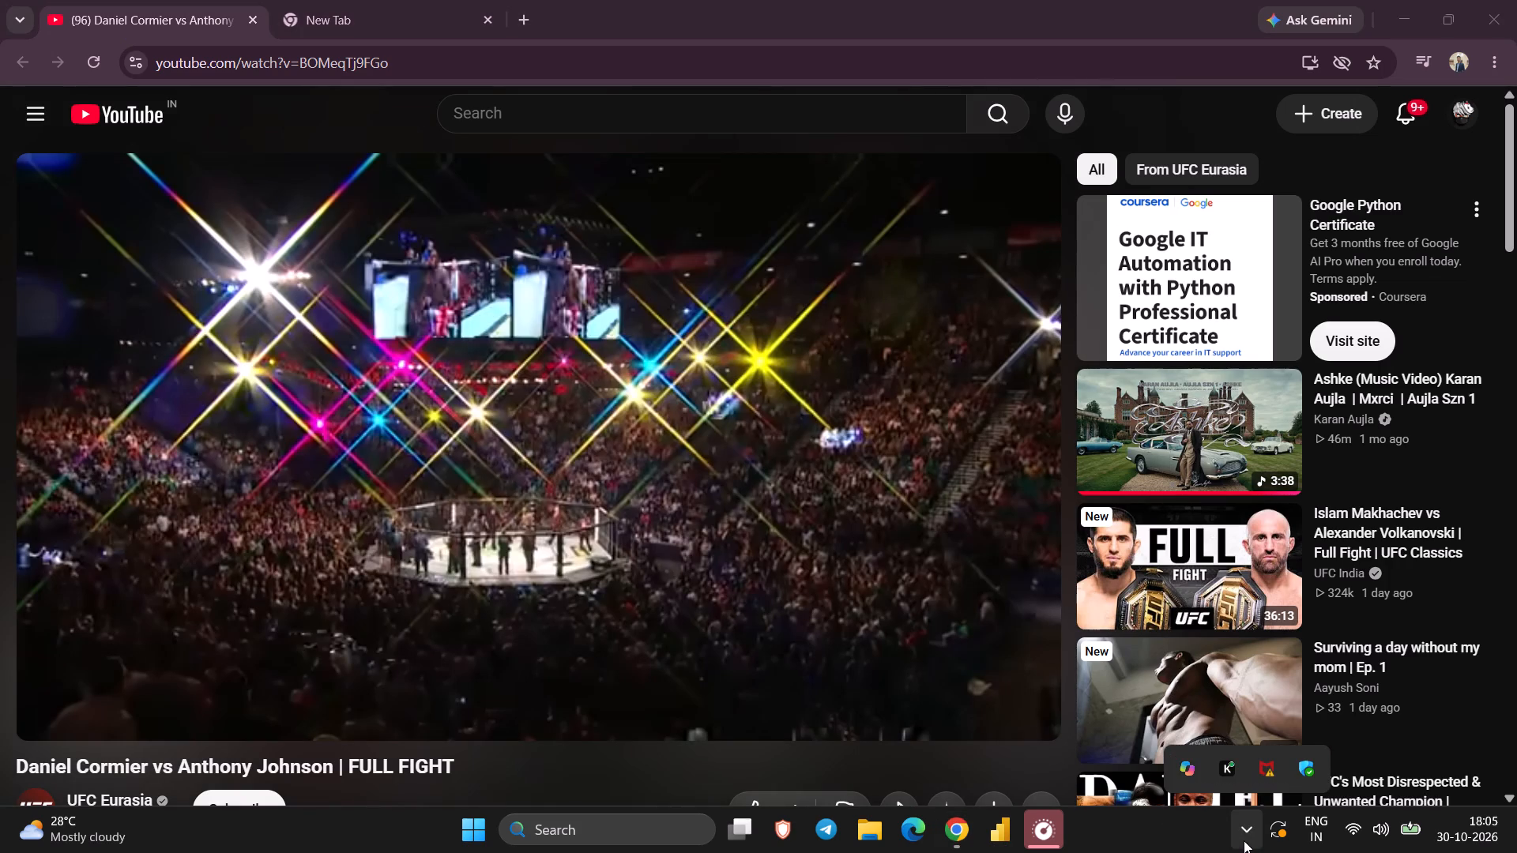